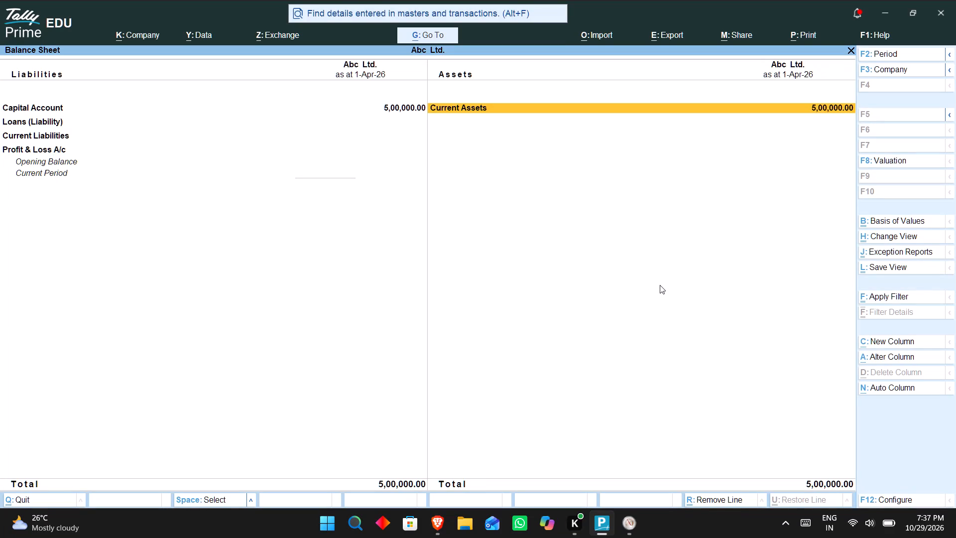
Close the Balance Sheet report and return to the Gateway of Tally.
left_click(851, 49)
Lower the display brightness slightly in the system quick settings, and return to the Gateway of Tally.
left_click(872, 528)
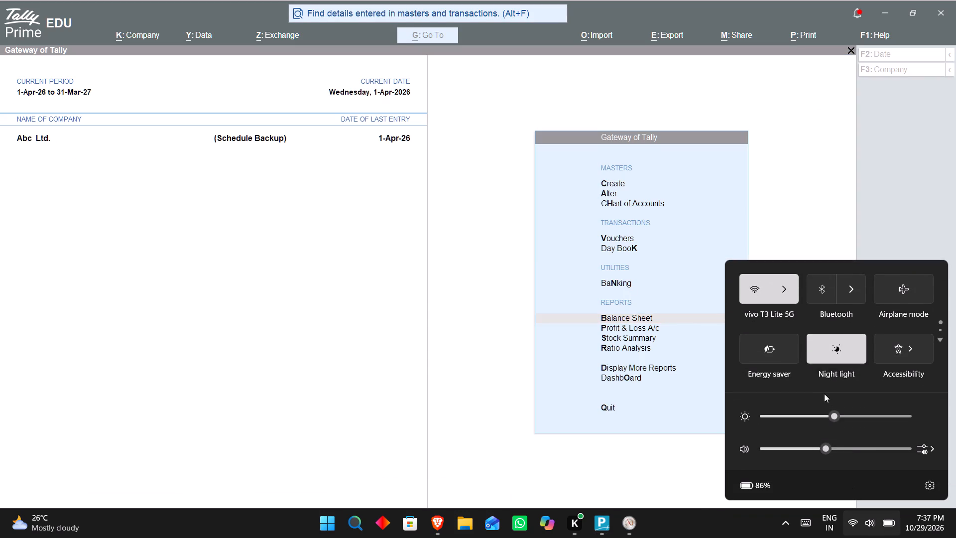
left_click_drag(834, 419, 819, 419)
left_click_drag(819, 419, 822, 418)
left_click(694, 437)
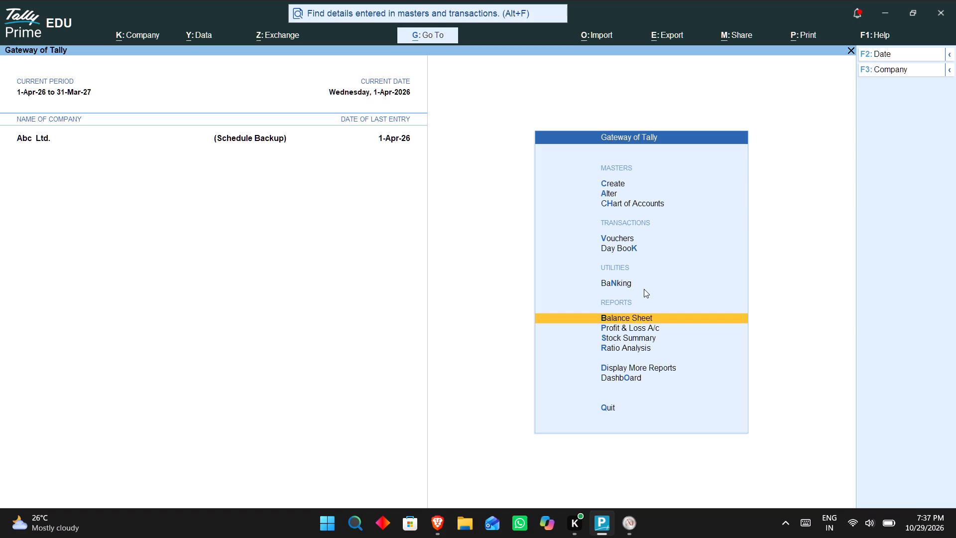
Open accounting voucher creation for Abc Ltd. from the Gateway of Tally.
left_click(632, 238)
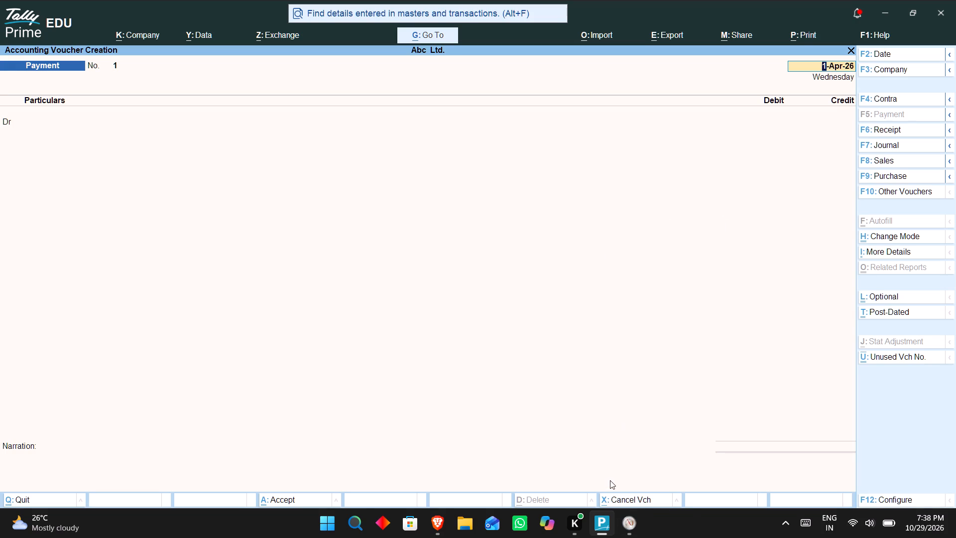
left_click(624, 481)
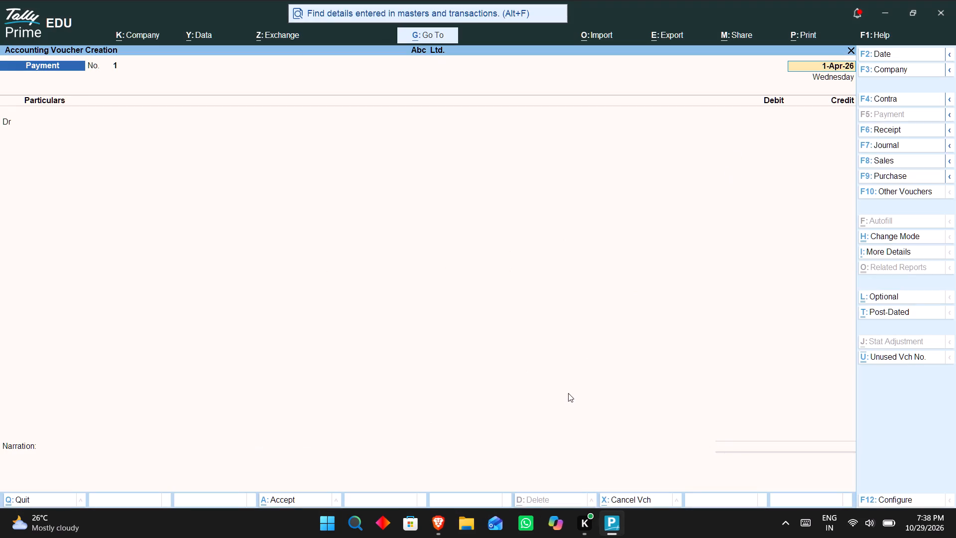
Switch to the Brave browser and close the YouTube video tab.
left_click(444, 467)
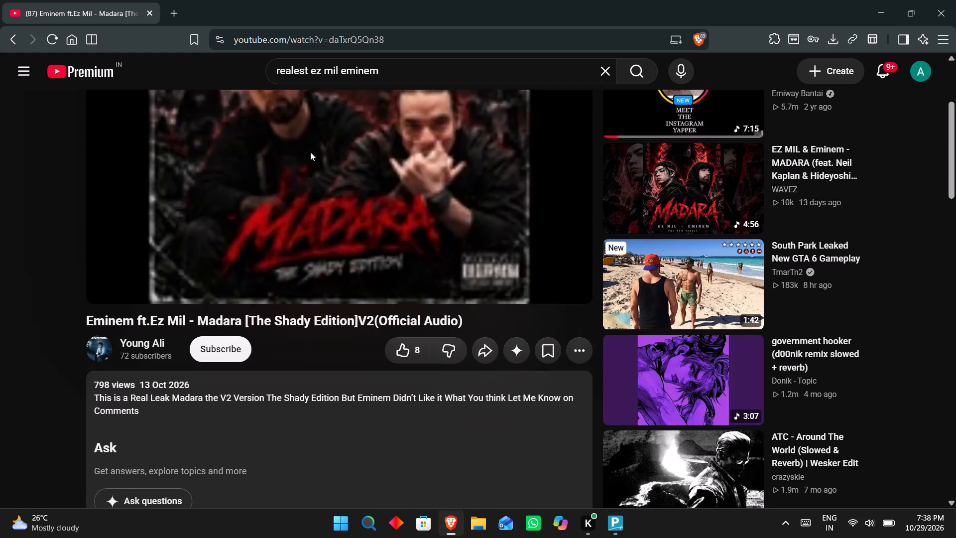
left_click(147, 9)
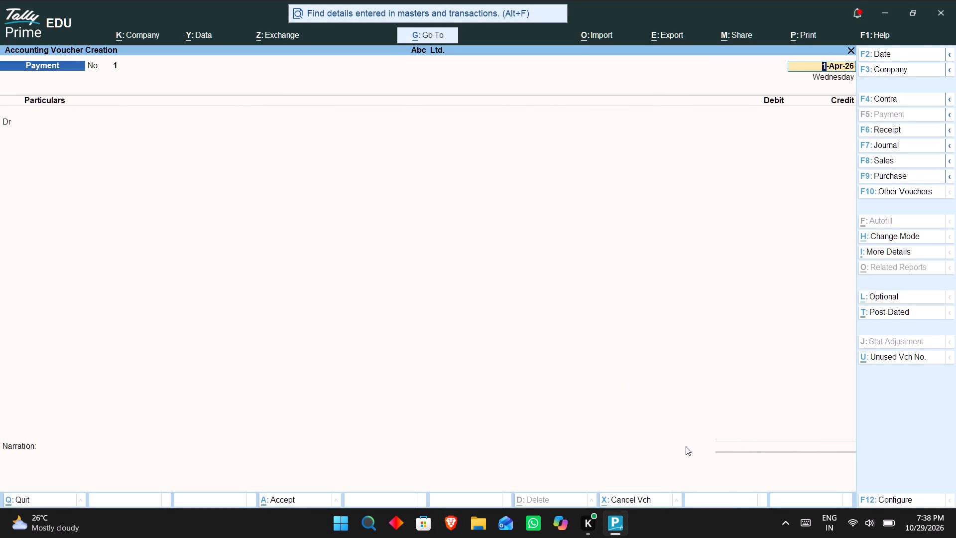
Open the Windows taskbar's options and choose an entry from them.
right_click(718, 519)
left_click(753, 483)
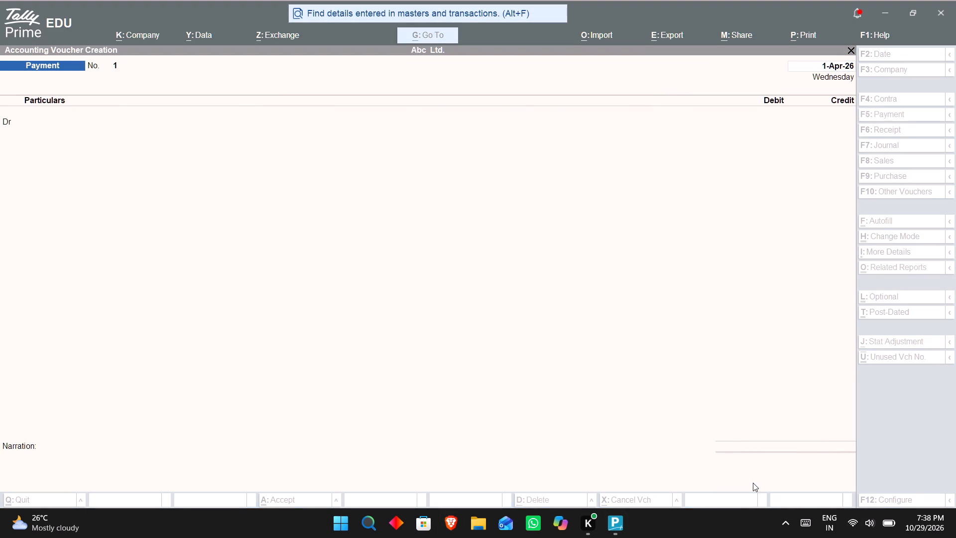
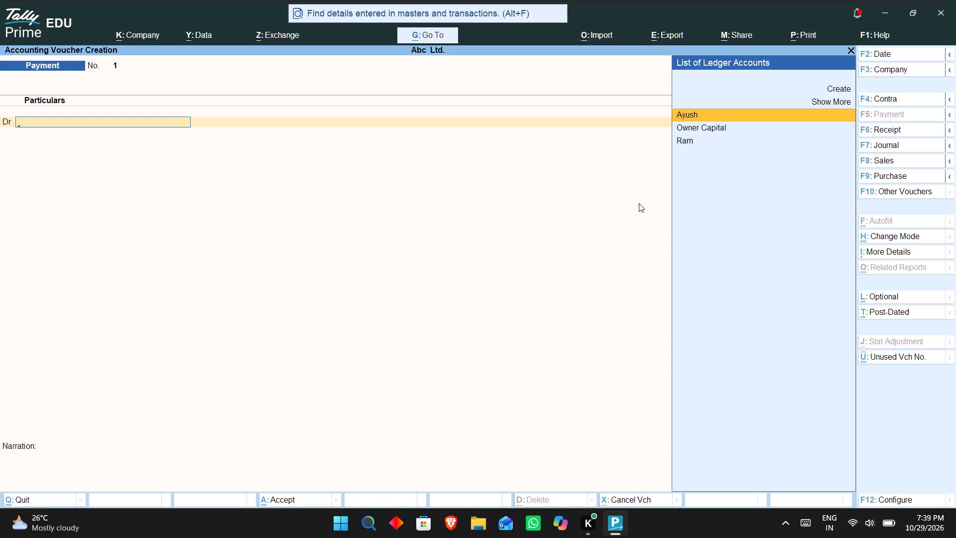
Switch the voucher being created from Payment to Purchase.
left_click(893, 169)
left_click(891, 174)
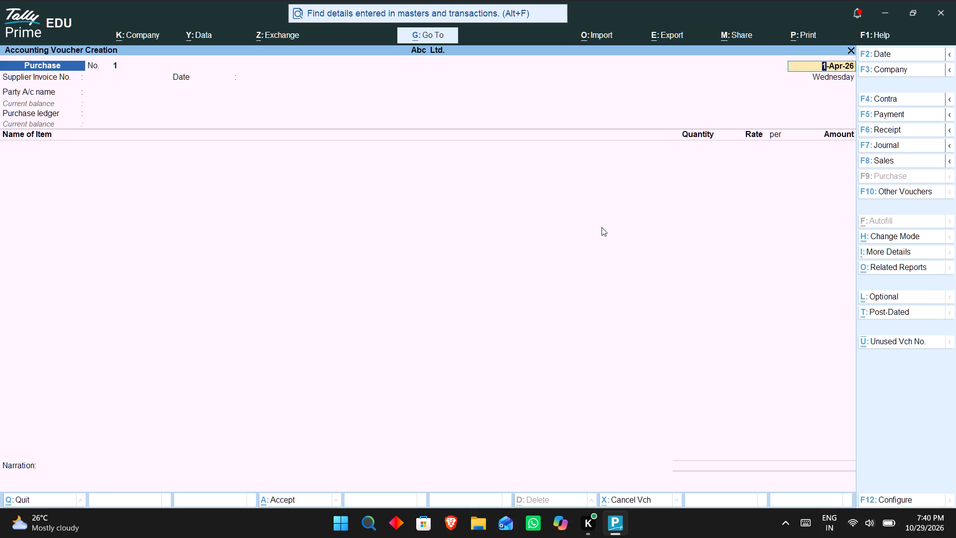
Enter ram01 as the supplier invoice number and accept 1-Apr-26 for both the voucher and supplier invoice dates.
key("Return")
key("r")
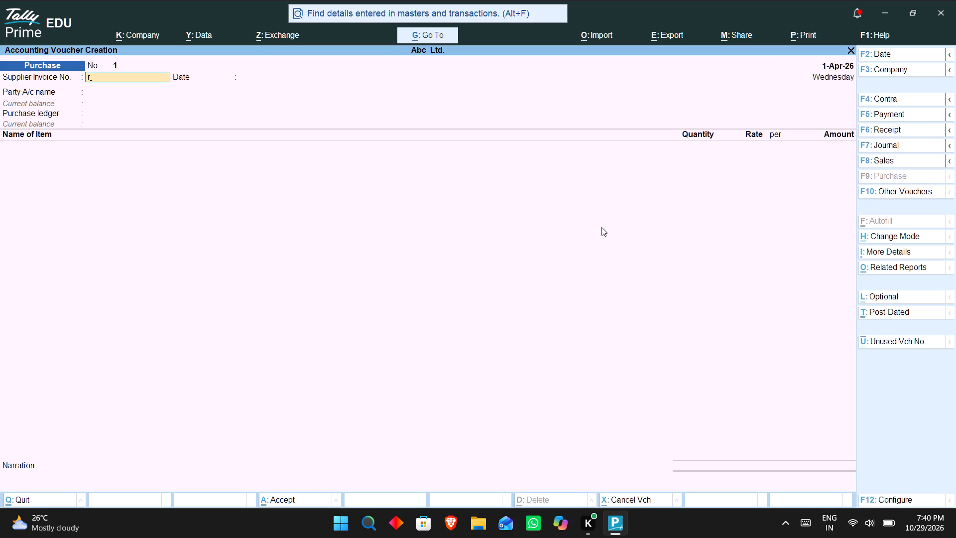
key("a")
key("m")
key("Return")
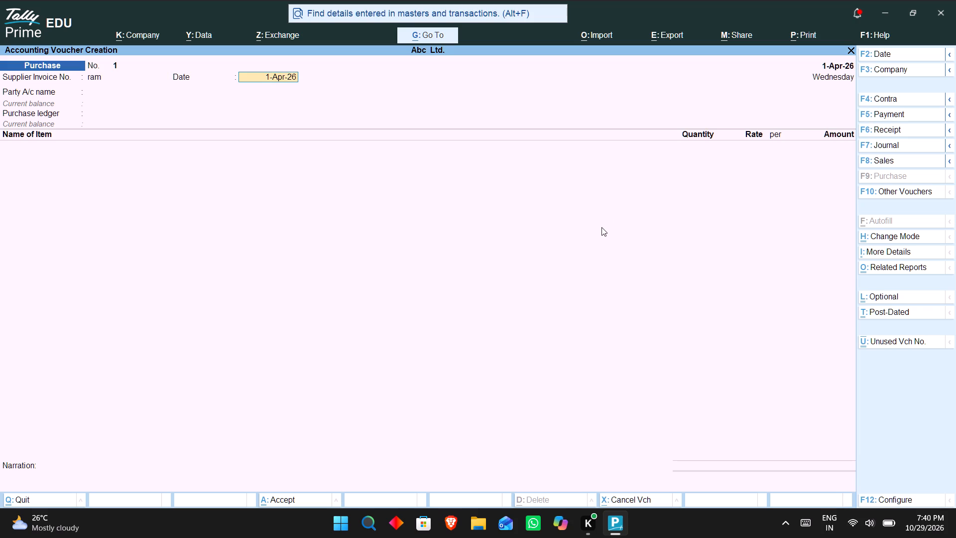
key("BackSpace")
key("Right")
key("Right")
key("Right")
key("Right")
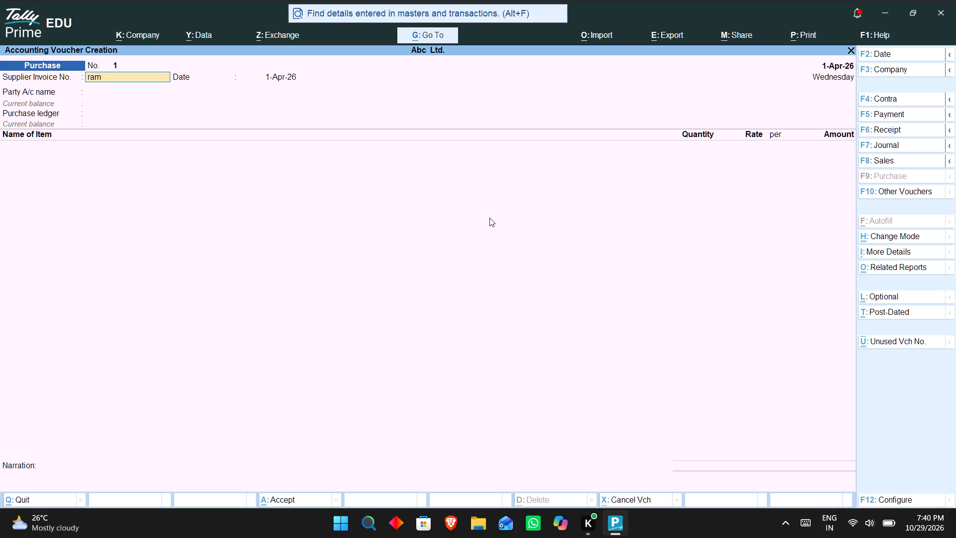
type("01")
key("Return")
key("Return")
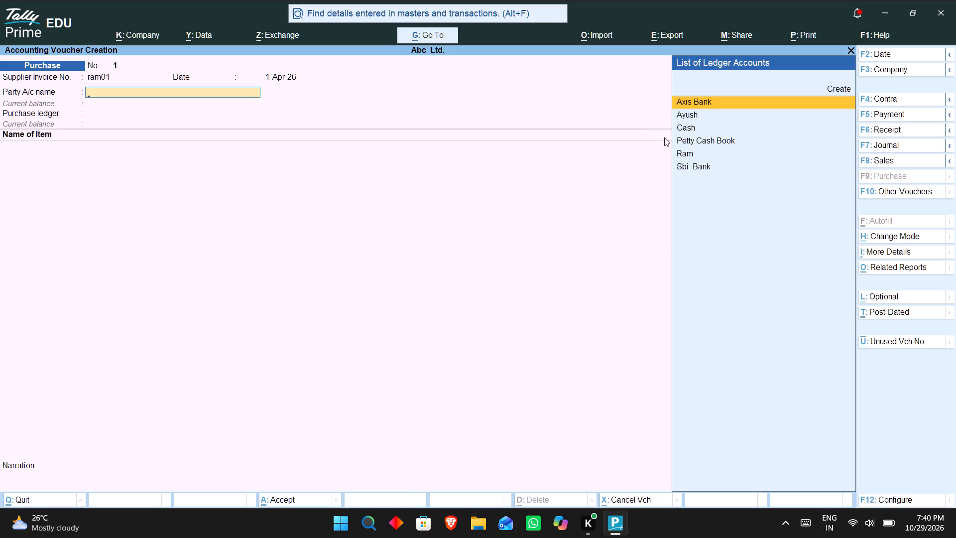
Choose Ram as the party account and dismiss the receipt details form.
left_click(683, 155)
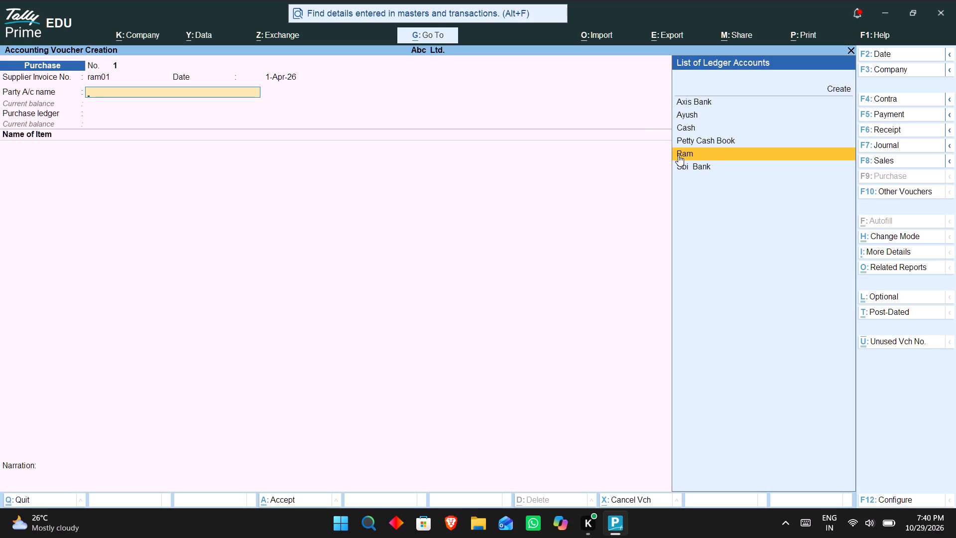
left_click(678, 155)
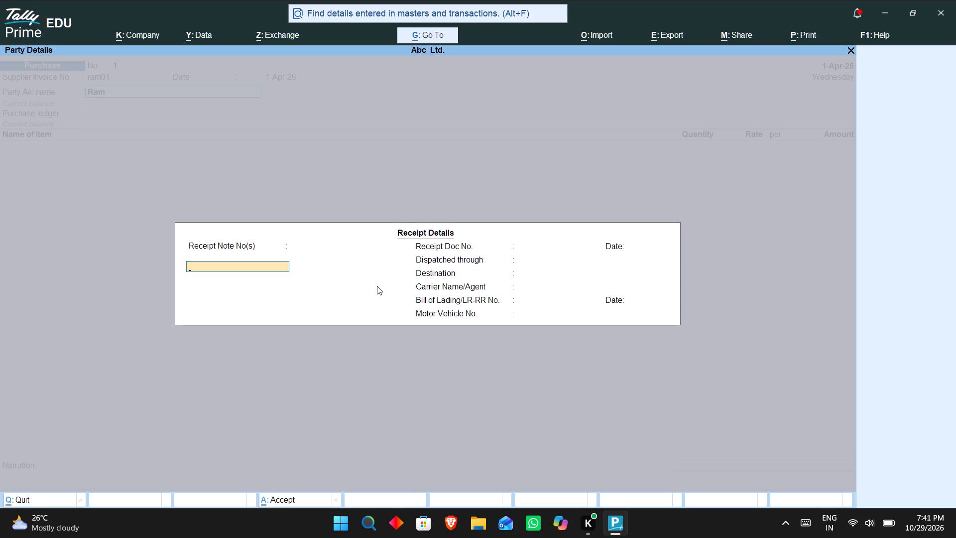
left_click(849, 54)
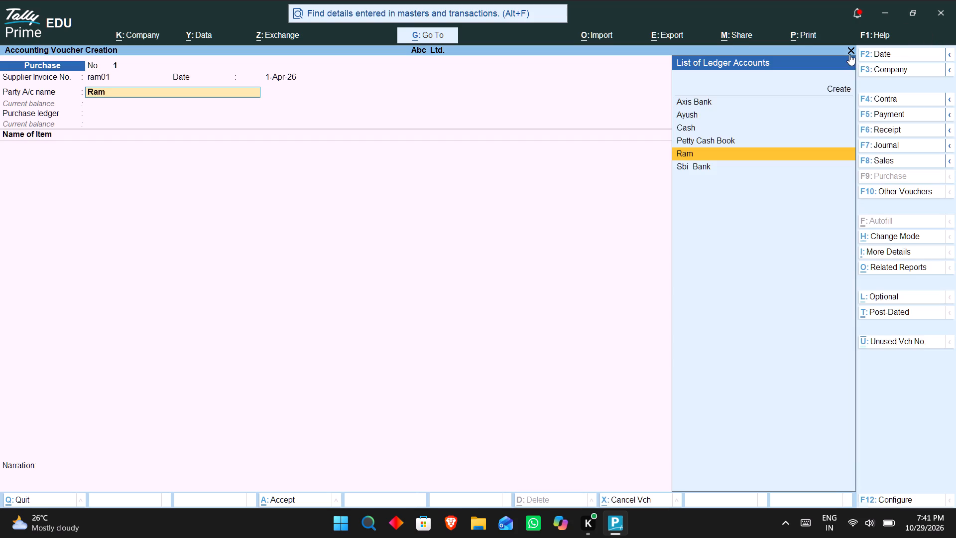
Change the purchase voucher's mode to As Voucher and proceed past the date and invoice fields to the credit line.
key("ctrl+h")
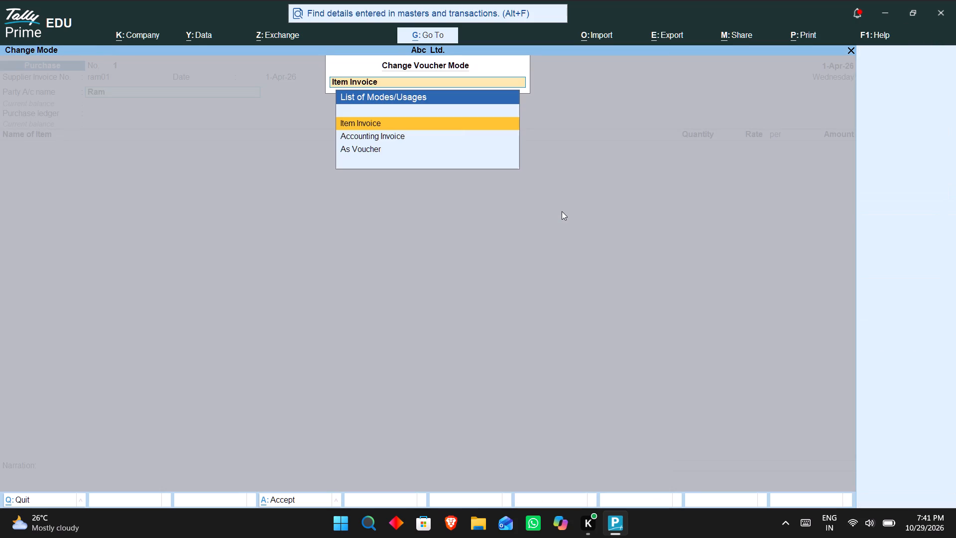
left_click(368, 151)
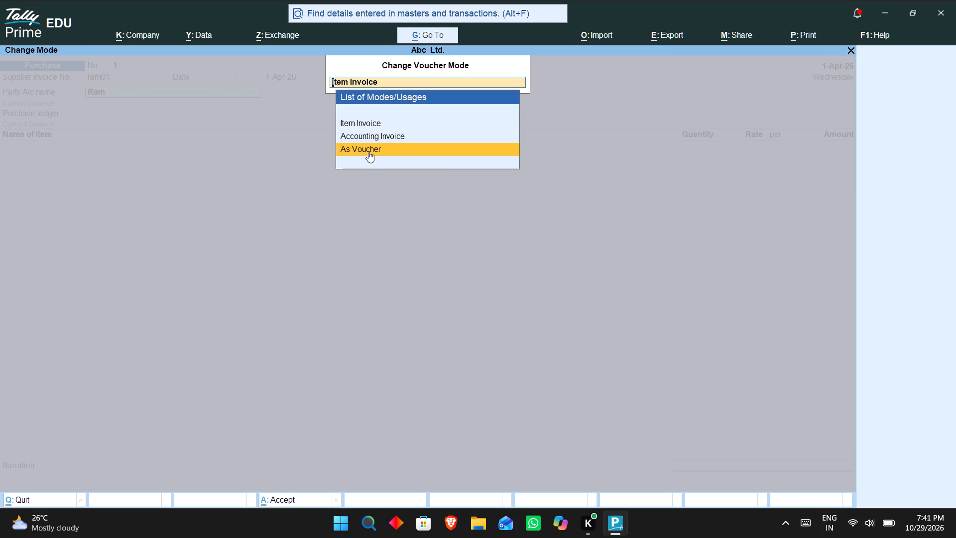
left_click(368, 151)
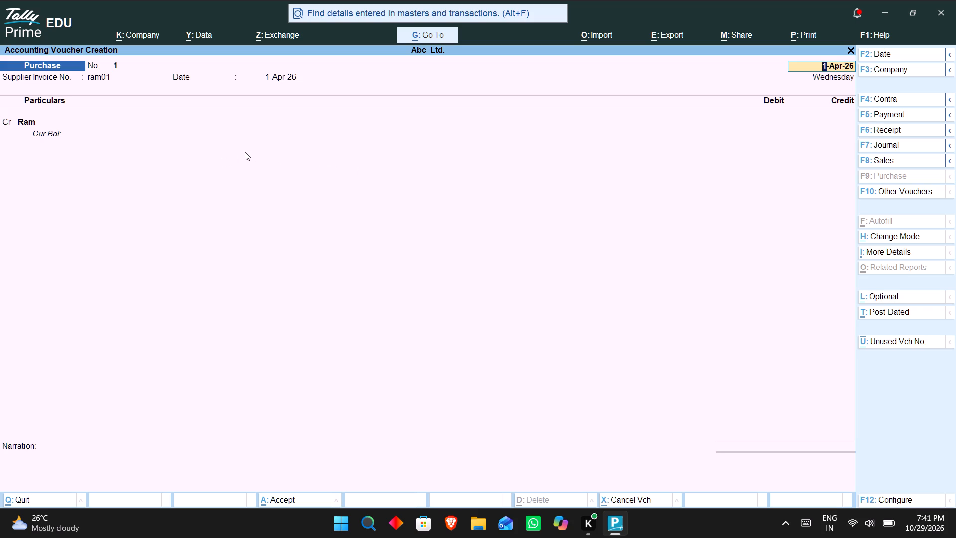
key("Return")
key("Return")
key("Return")
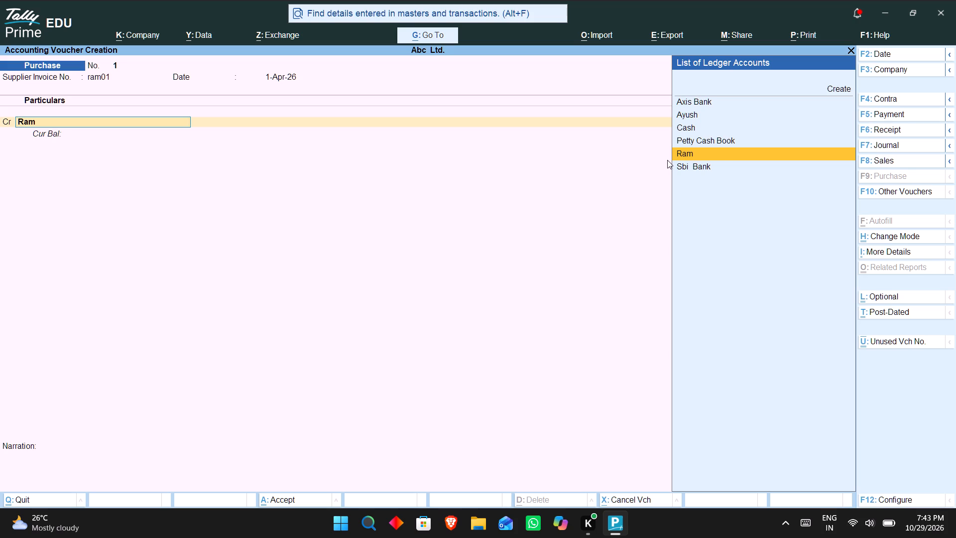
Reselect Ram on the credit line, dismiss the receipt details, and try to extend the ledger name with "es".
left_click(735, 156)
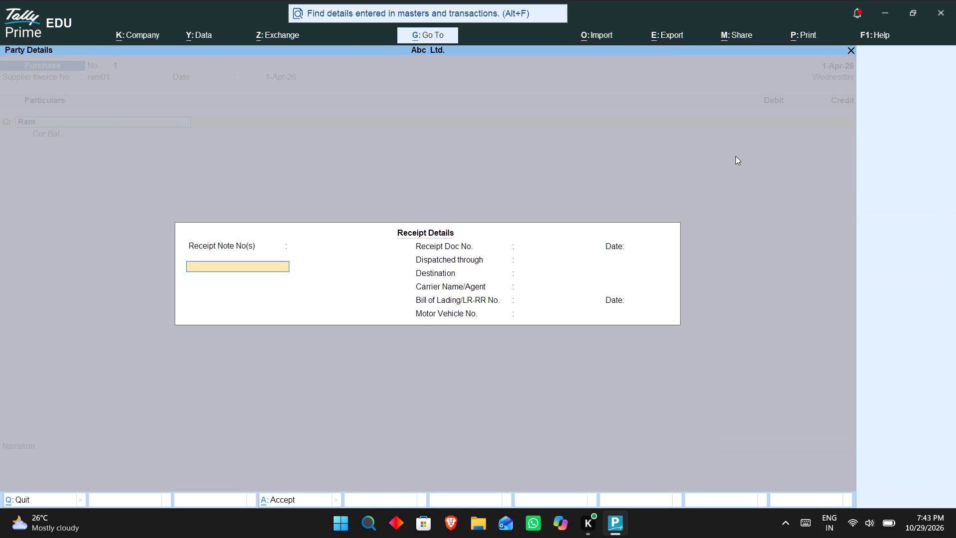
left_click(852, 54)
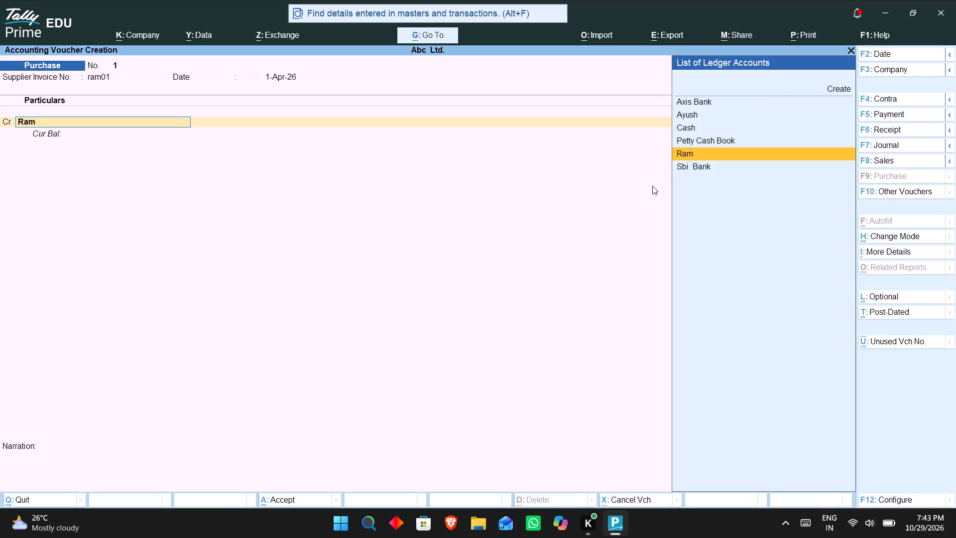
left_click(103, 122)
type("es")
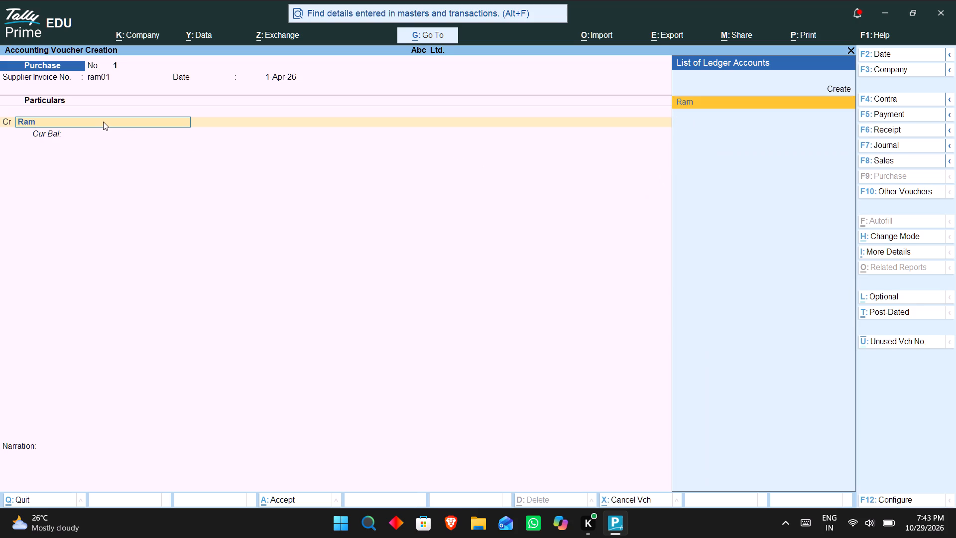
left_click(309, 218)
Start creating a new ledger from the credit line and name it Ramesh, without an alias.
left_click(834, 87)
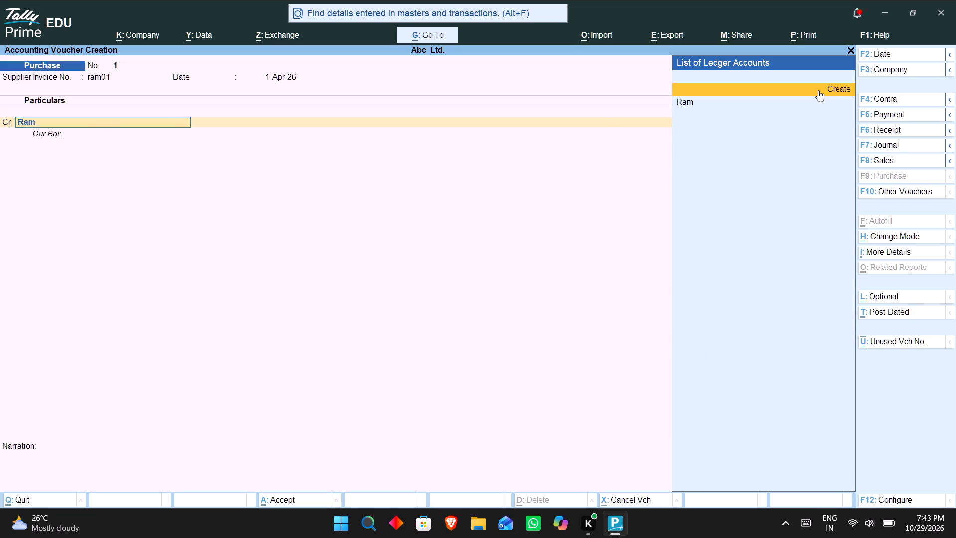
left_click(818, 90)
key("Return")
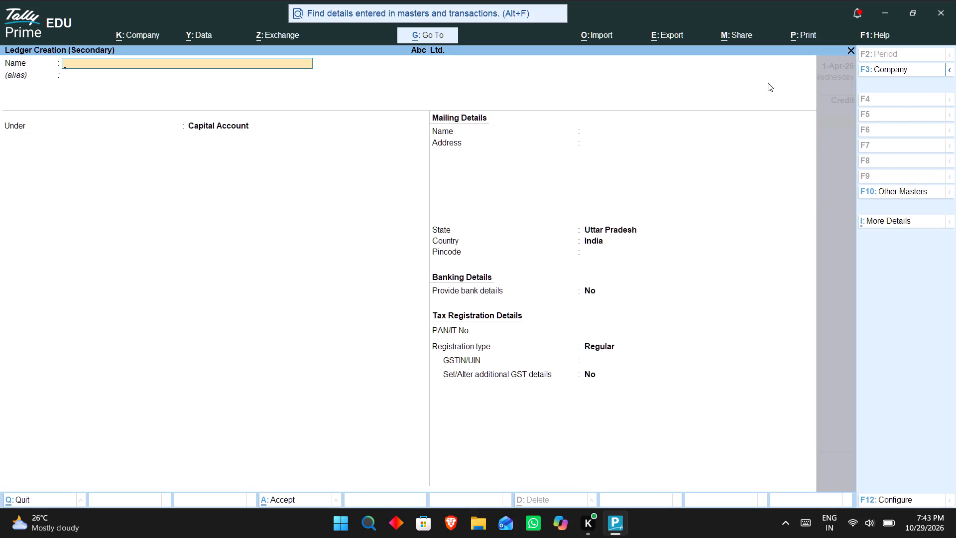
type("ra")
type("mes")
key("j")
key("BackSpace")
key("h")
key("Return")
key("Return")
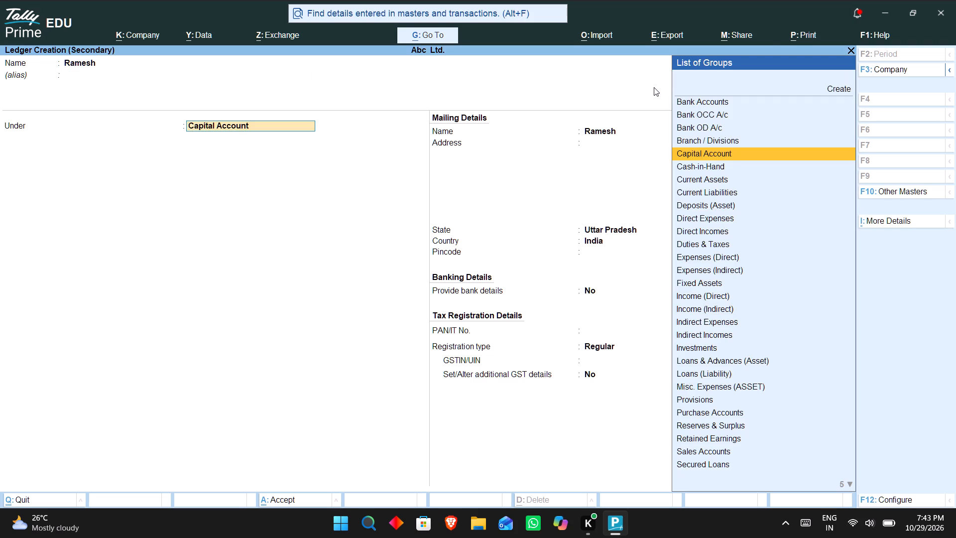
Place the Ramesh ledger under Sundry Creditors, leave the default credit period blank, and save the ledger.
type("cr")
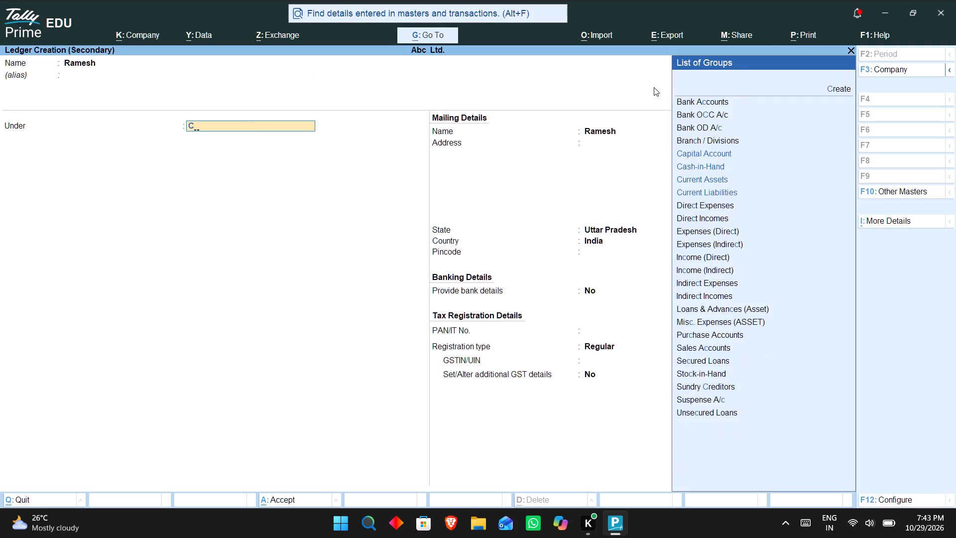
key("Down")
key("Down")
key("Return")
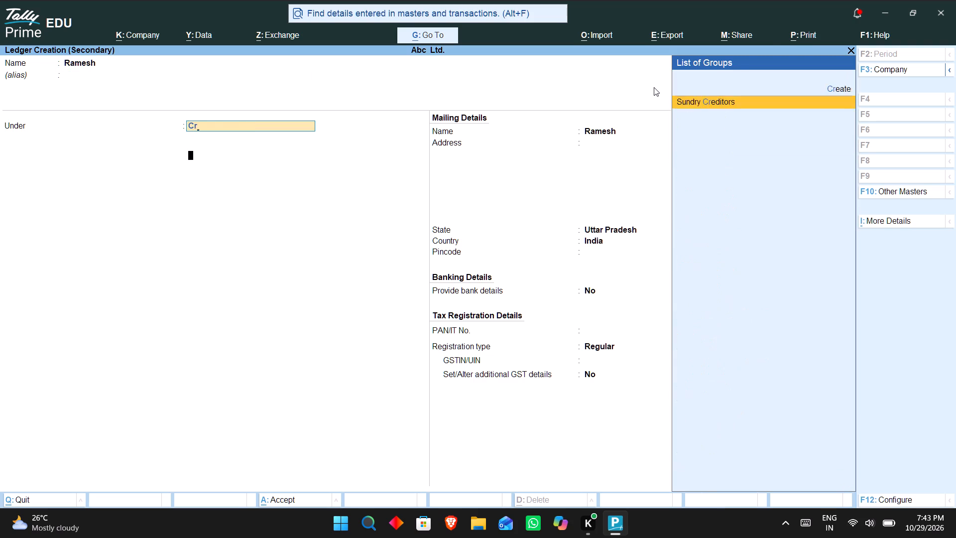
key("Return")
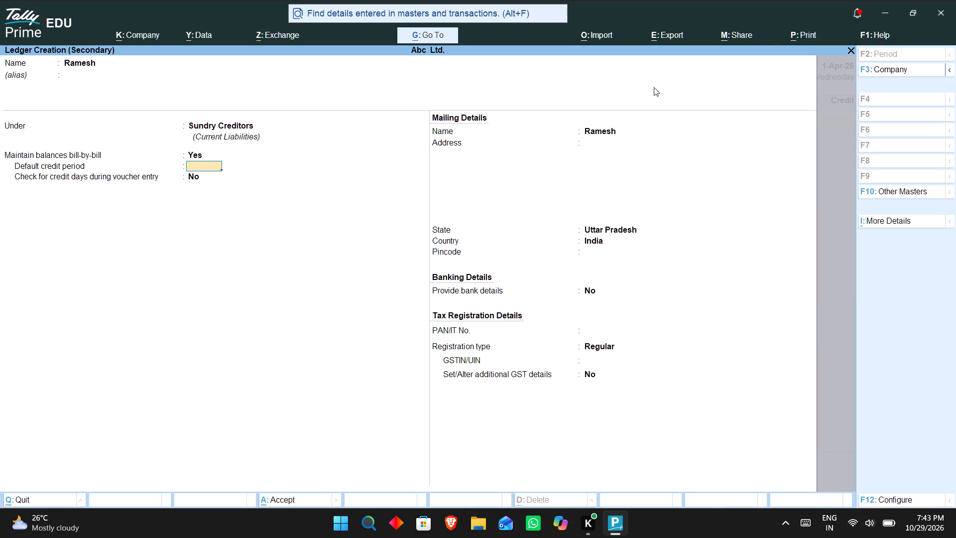
key("Return")
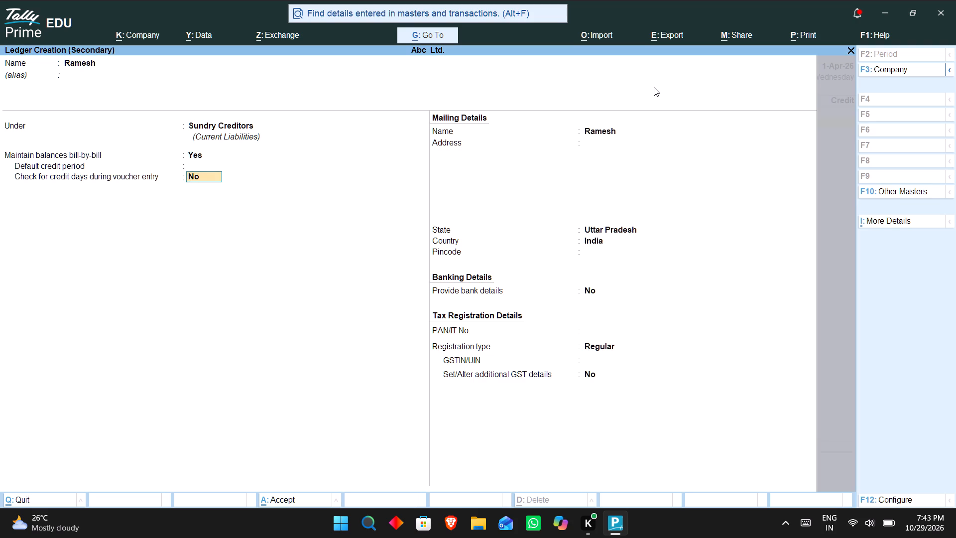
key("ctrl+a")
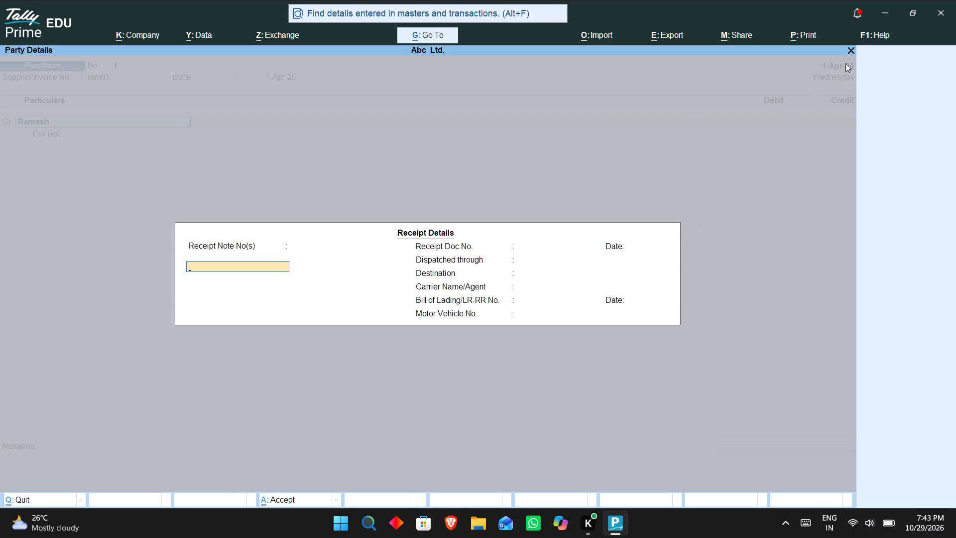
Reselect Ramesh on the credit line, leave all receipt details blank, and accept the supplier's party details.
left_click(853, 46)
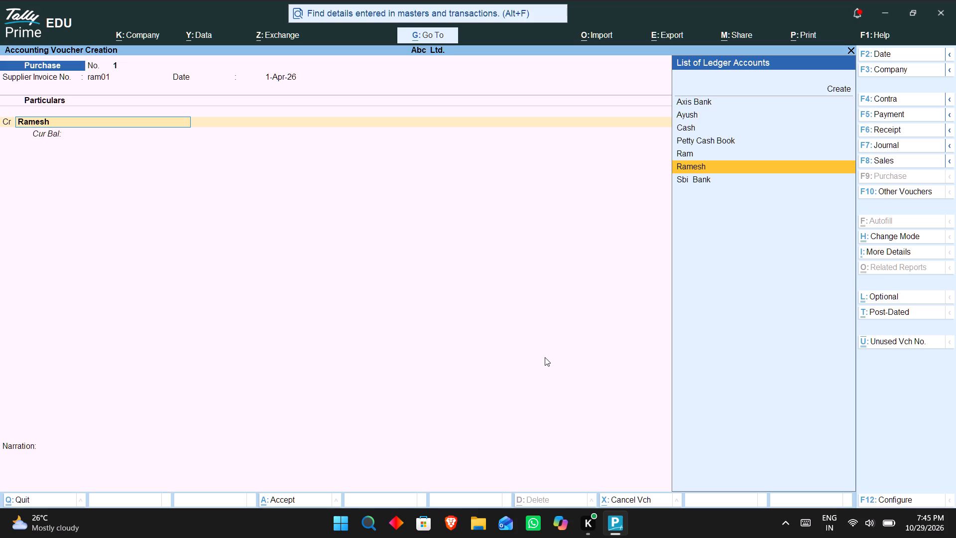
key("Return")
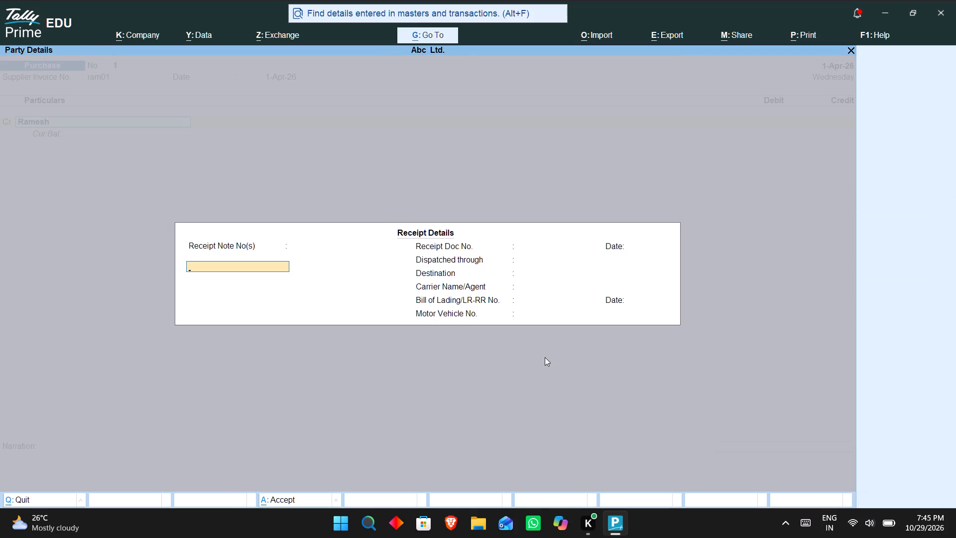
key("Return")
key("Return")
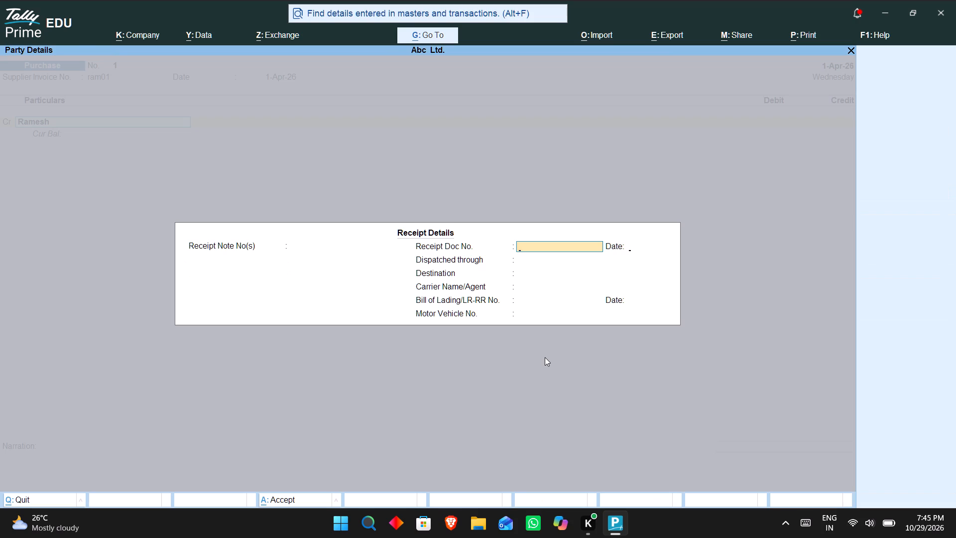
key("Return")
key("Return")
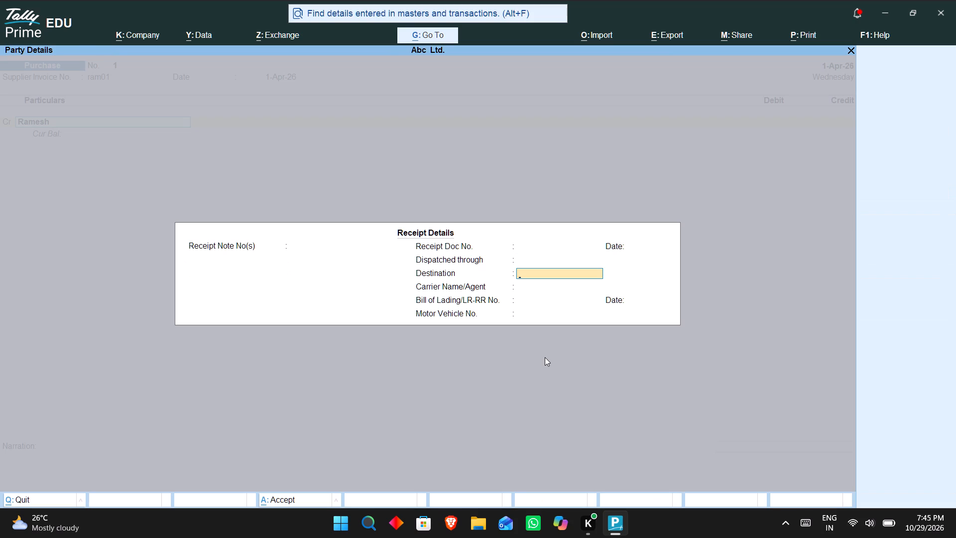
key("Return")
key("Return")
key("Return")
key("Return")
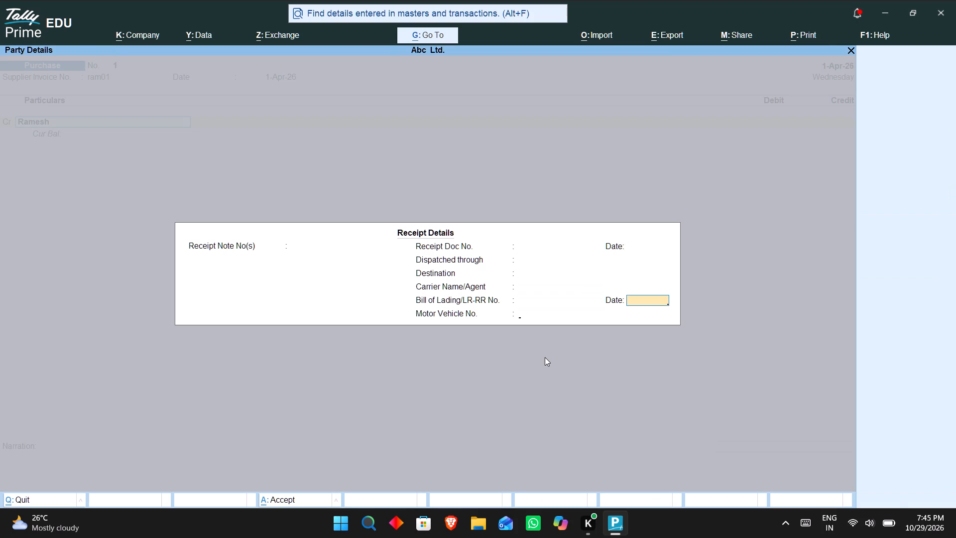
key("Return")
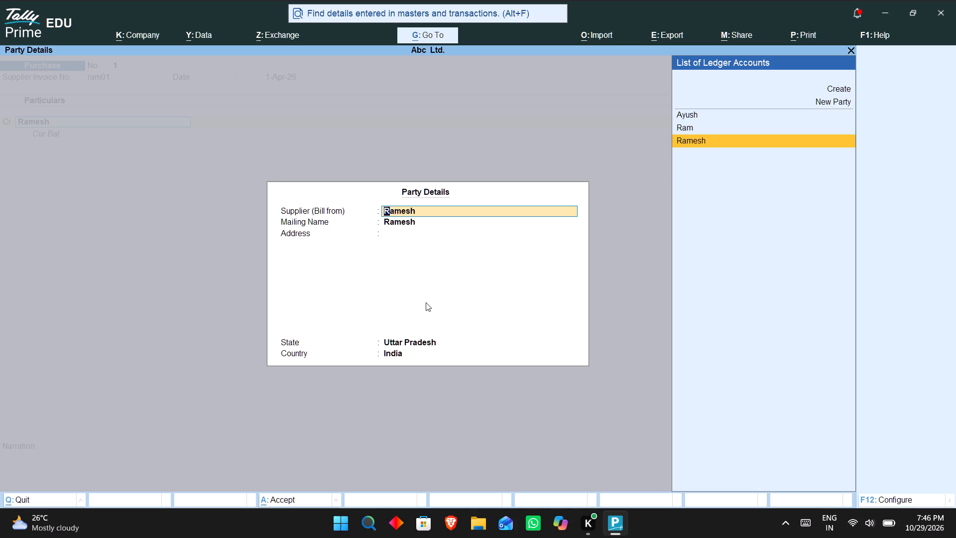
key("ctrl+a")
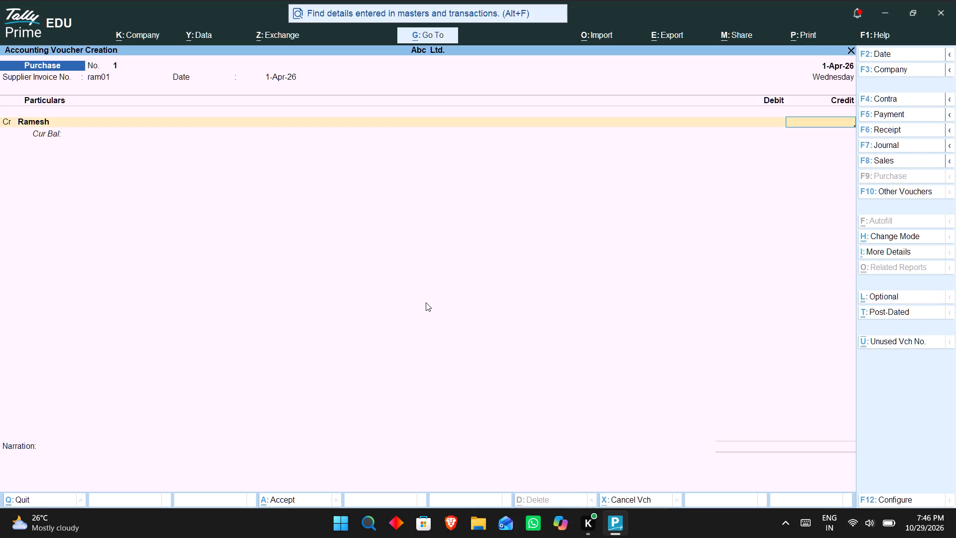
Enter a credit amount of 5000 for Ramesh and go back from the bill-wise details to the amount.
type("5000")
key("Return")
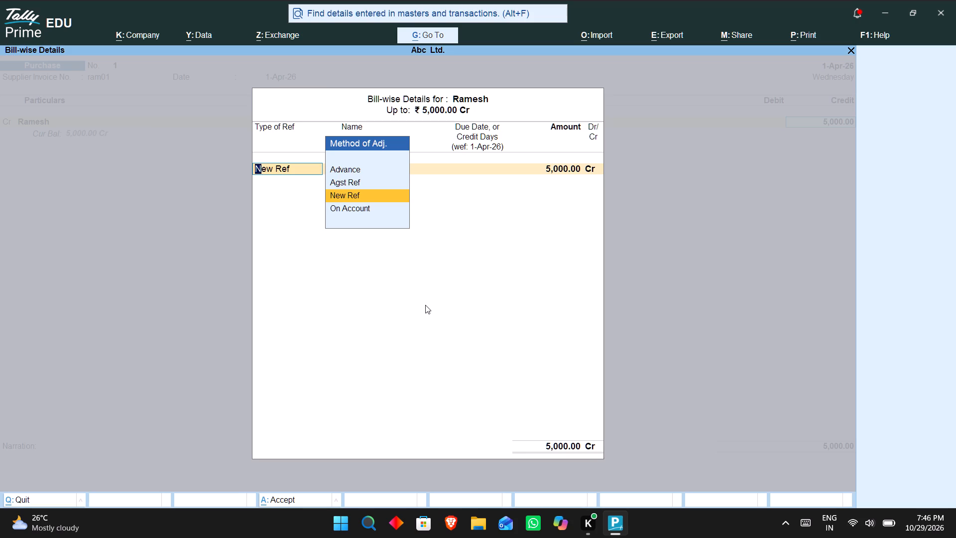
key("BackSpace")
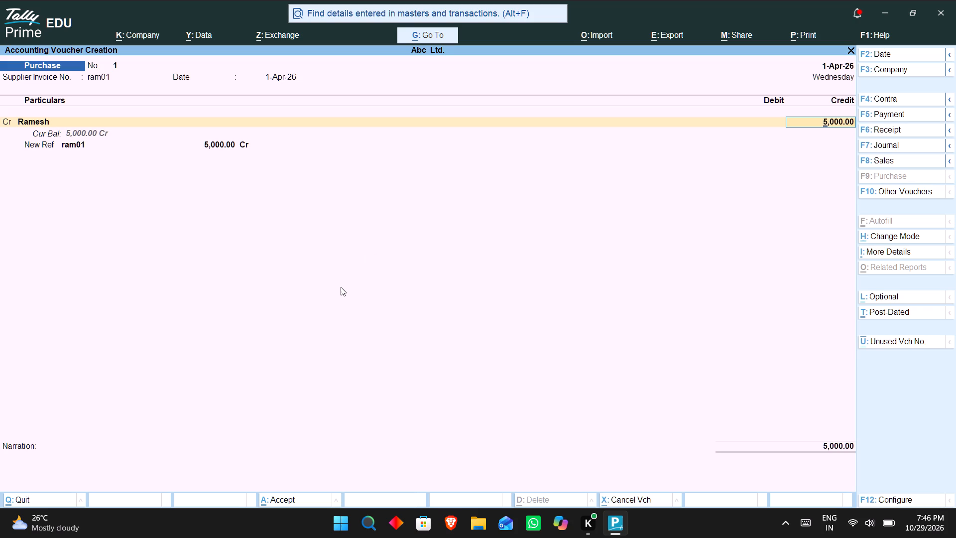
Set Provide Order details and Provide Import details to Yes in the voucher configuration and save it.
key("F12")
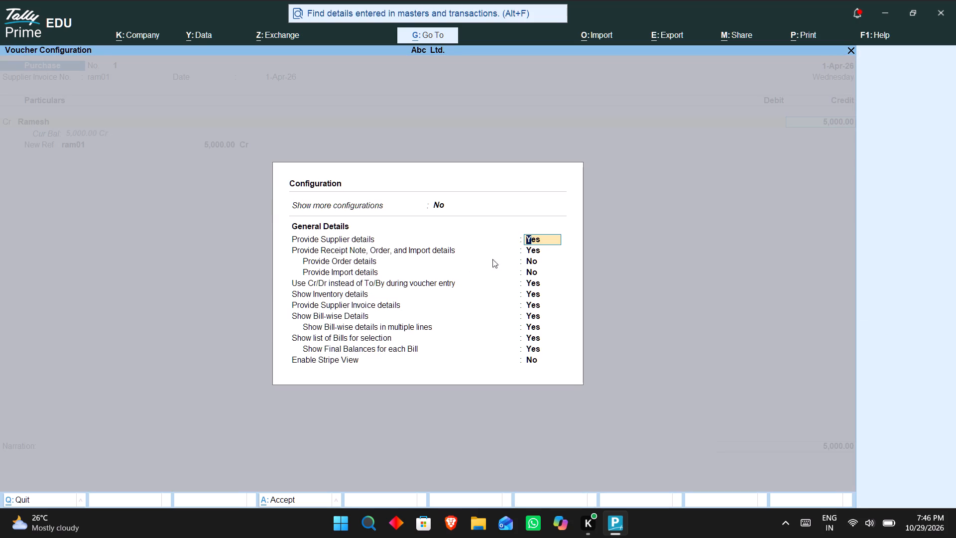
left_click(535, 261)
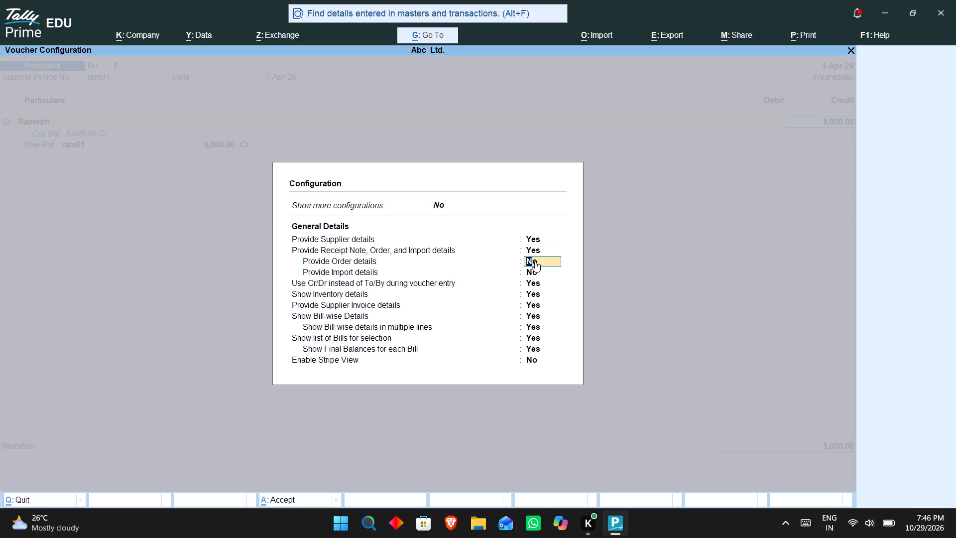
type("yes")
key("Down")
type("yes")
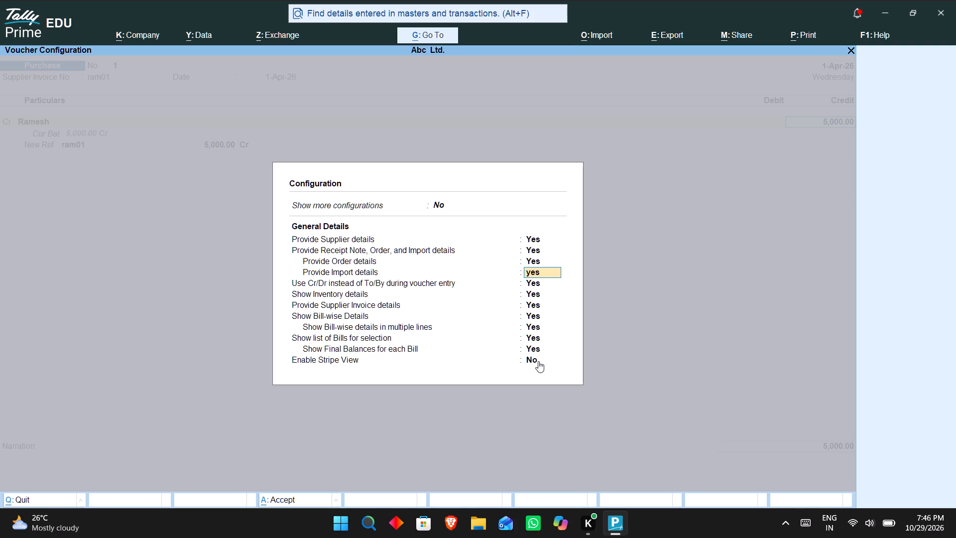
key("ctrl+a")
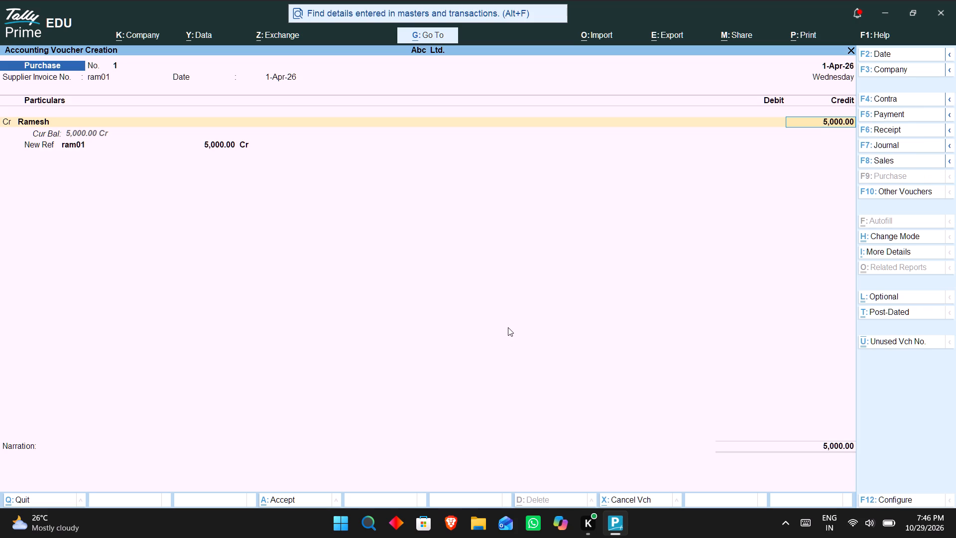
Examine the company features of Abc Ltd., return to the credit ledger field, and review the Ramesh ledger master.
key("F11")
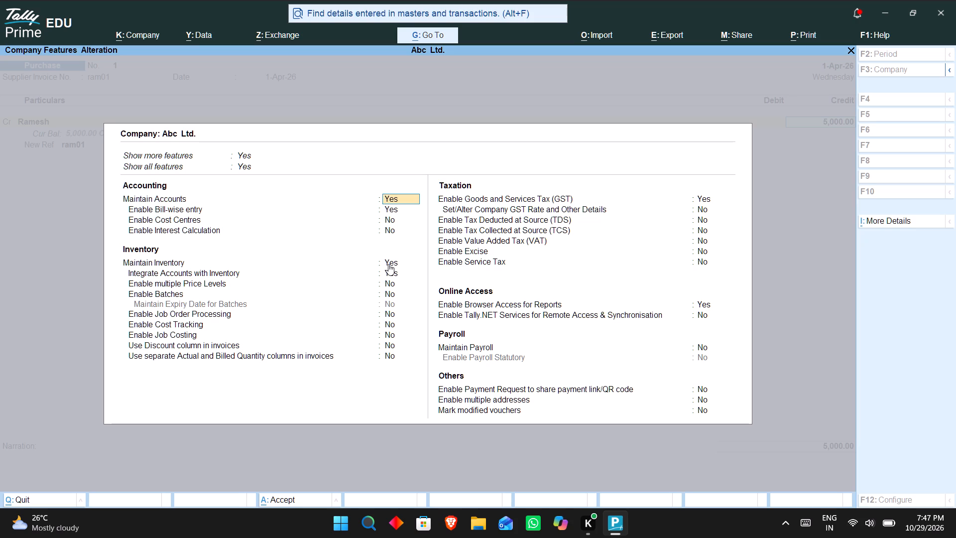
key("ctrl+a")
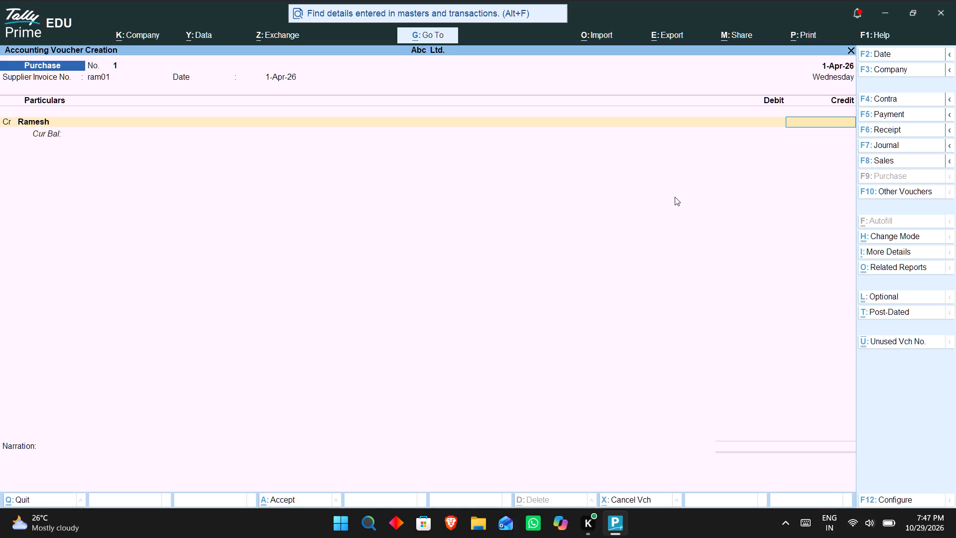
left_click(444, 122)
left_click(36, 123)
key("ctrl+a")
left_click(55, 124)
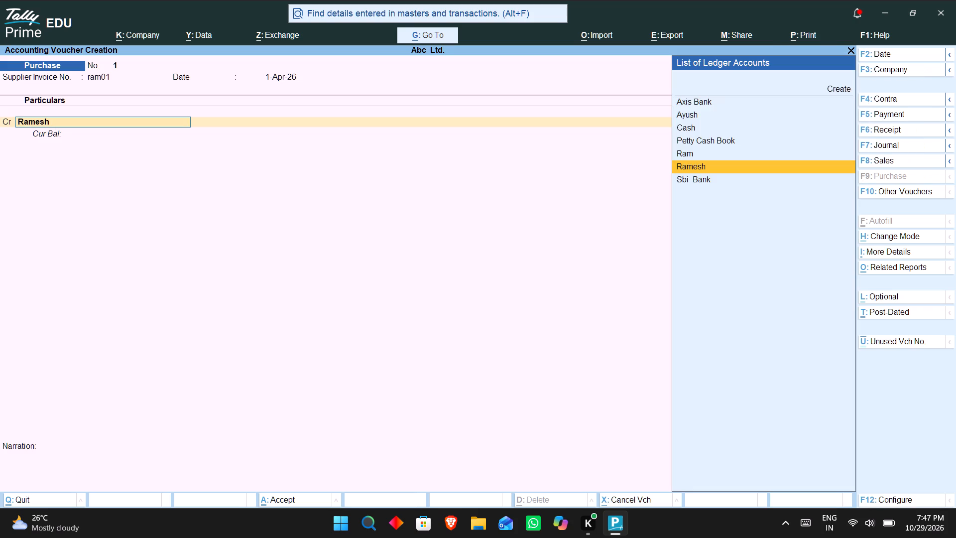
key("ctrl+Return")
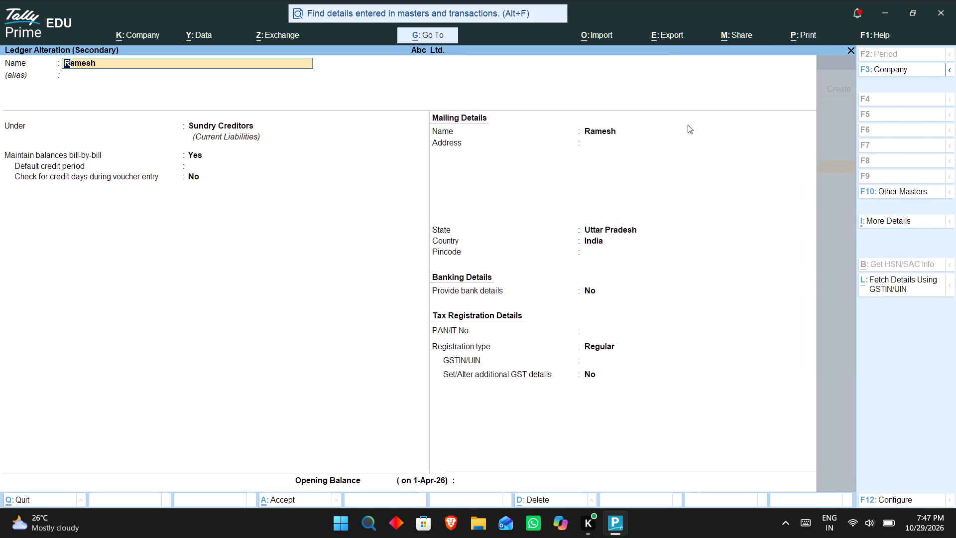
left_click(848, 50)
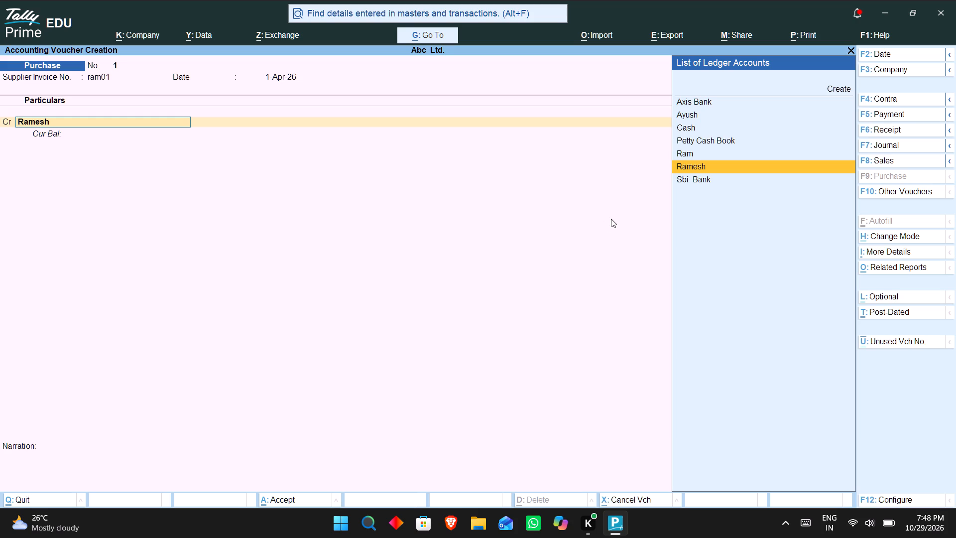
Review the voucher configuration options and the company features without changing any setting.
key("F12")
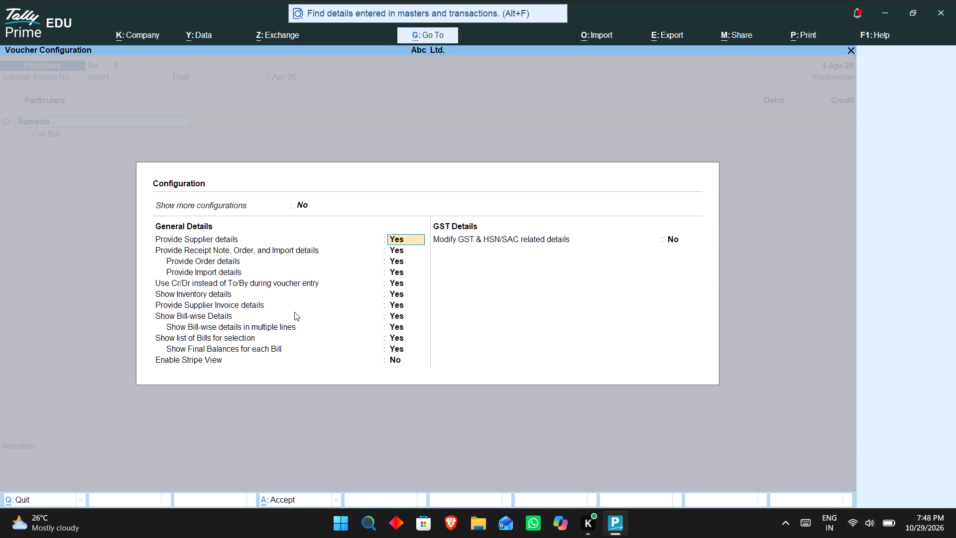
key("F11")
key("ctrl+a")
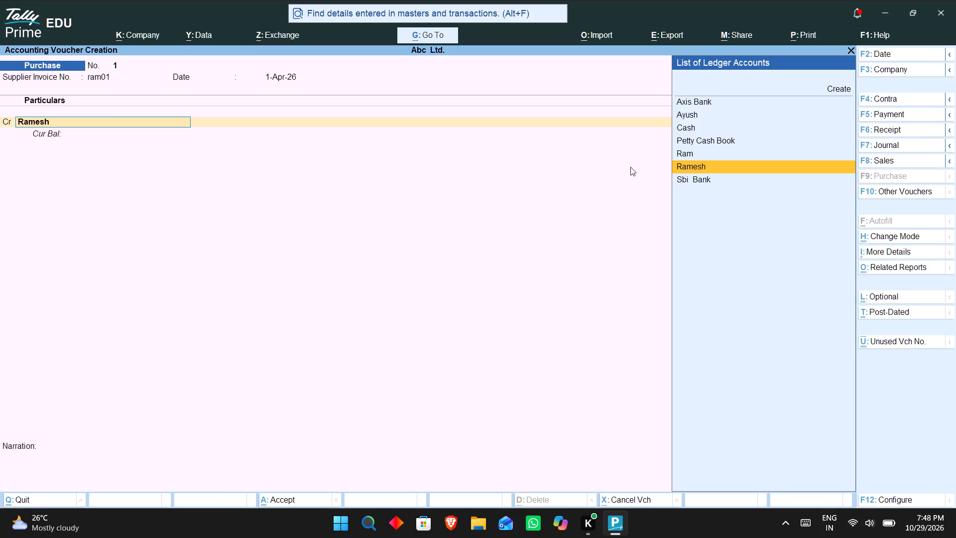
key("F11")
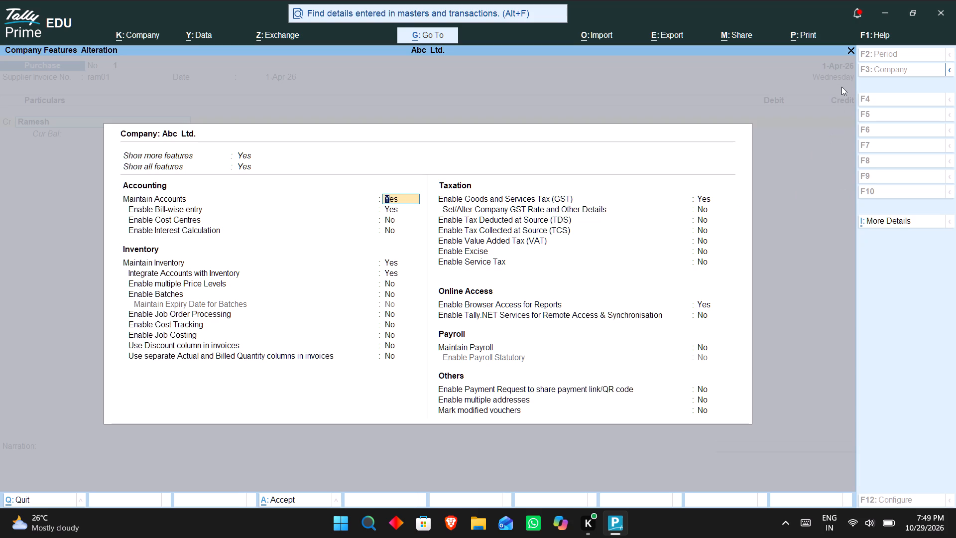
left_click(851, 51)
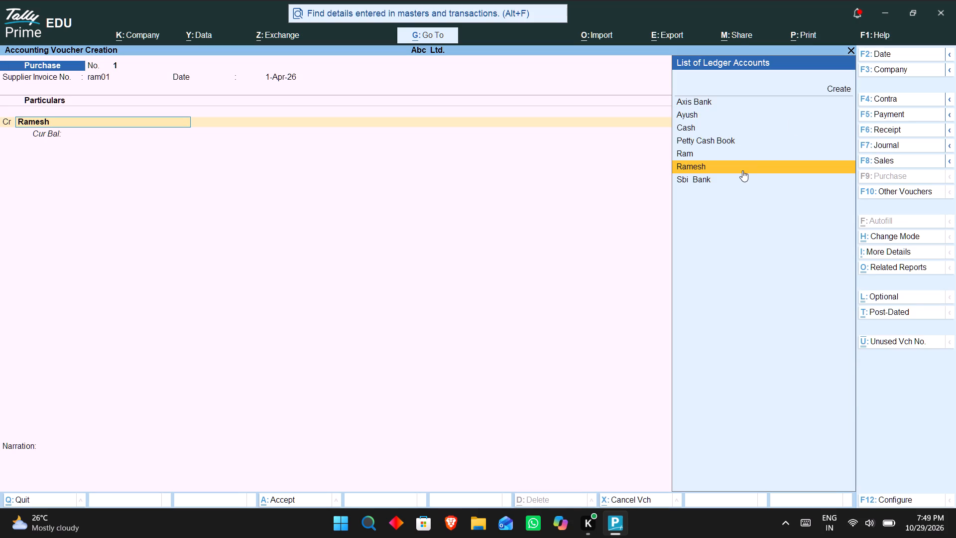
Set Show more configurations to Yes in the voucher configuration and save it.
key("F12")
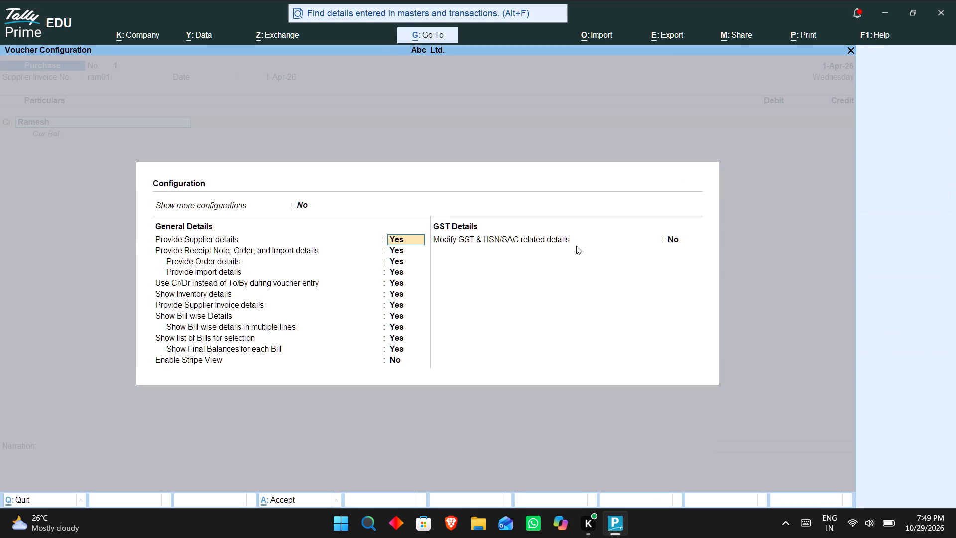
left_click(305, 204)
type("yes")
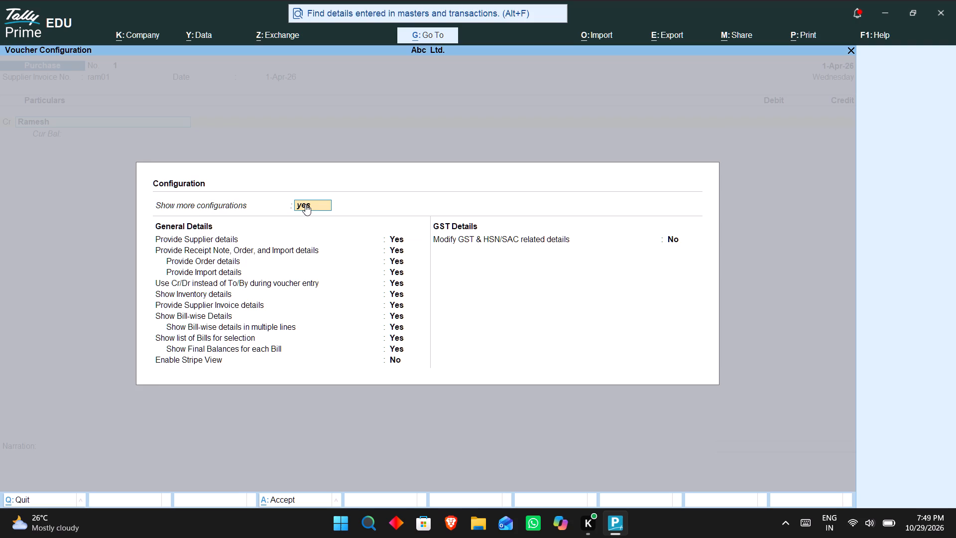
key("Return")
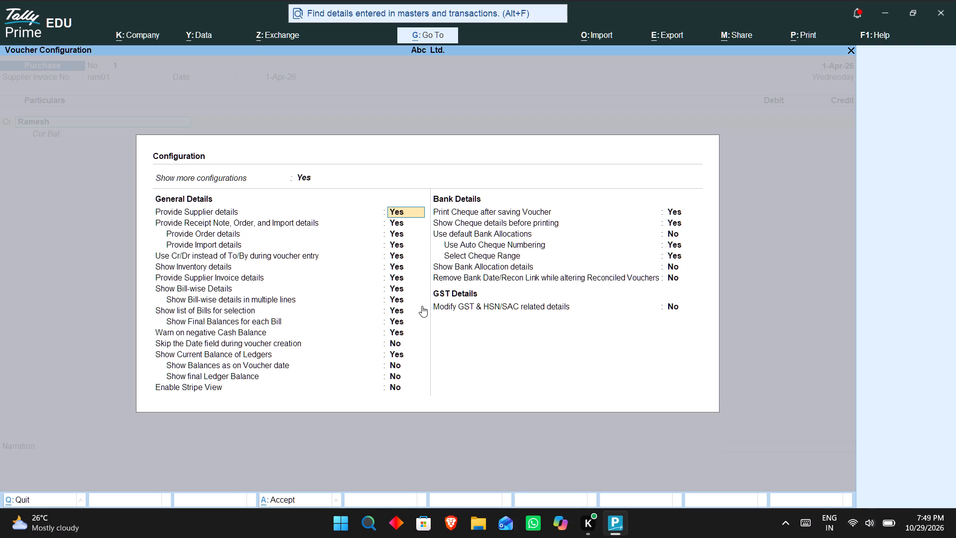
key("ctrl+a")
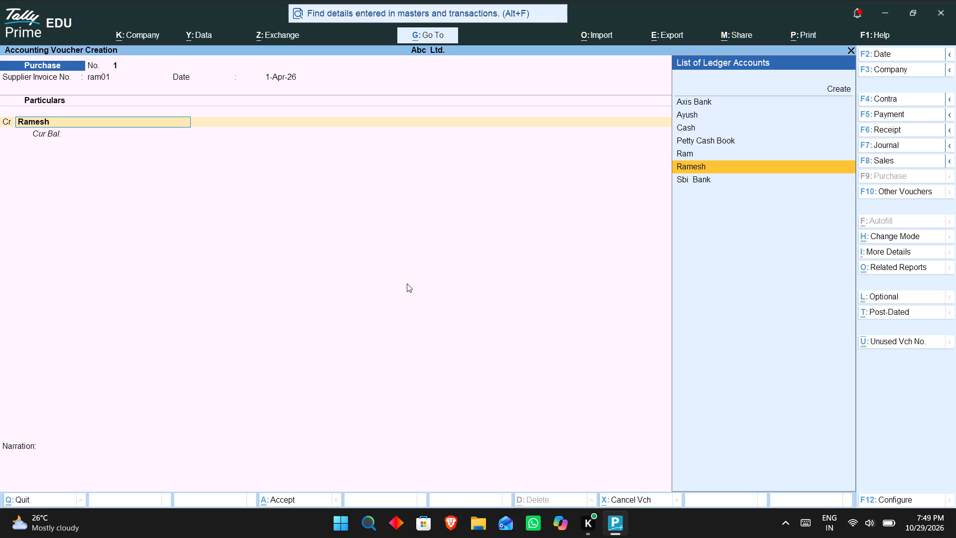
Open the Ramesh ledger master from the credit field and accept it with its existing details.
key("ctrl+Return")
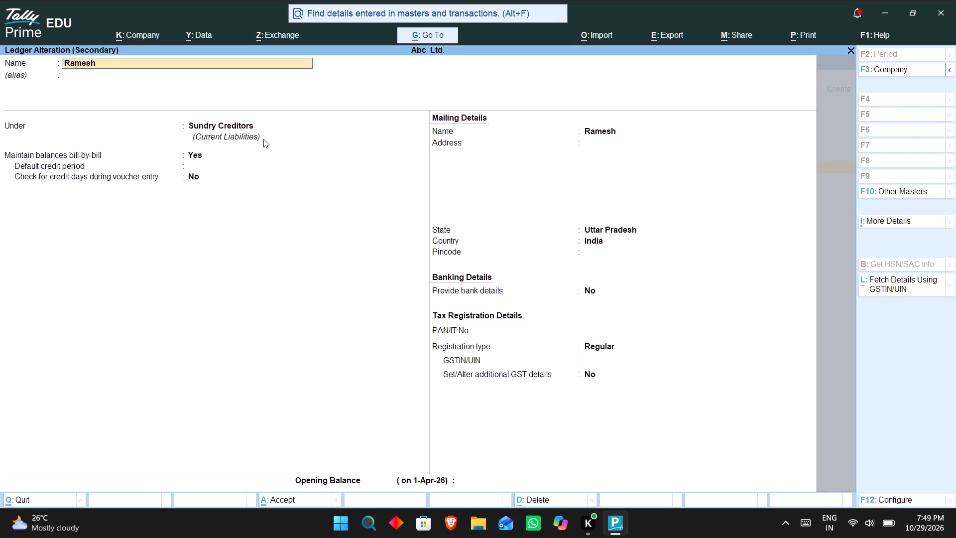
key("ctrl+a")
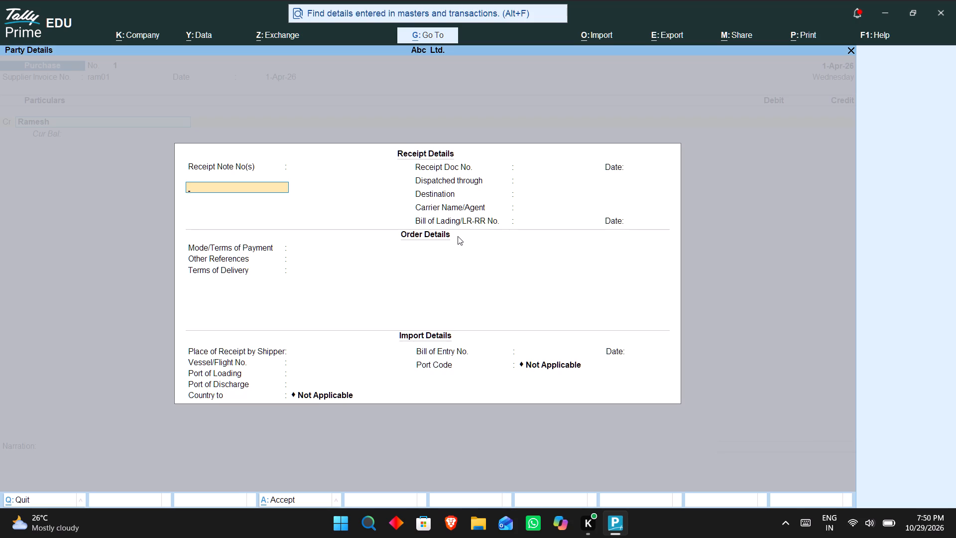
Go through the receipt, order and import details of the voucher, leave them blank, and accept them.
key("Return")
key("Return")
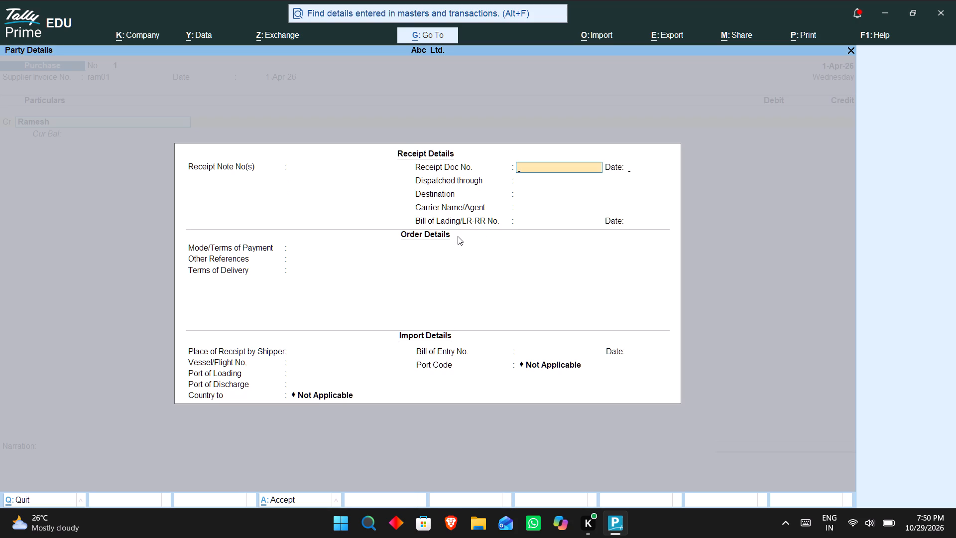
key("Return")
key("Return")
key("Return")
key("Return")
key("Return")
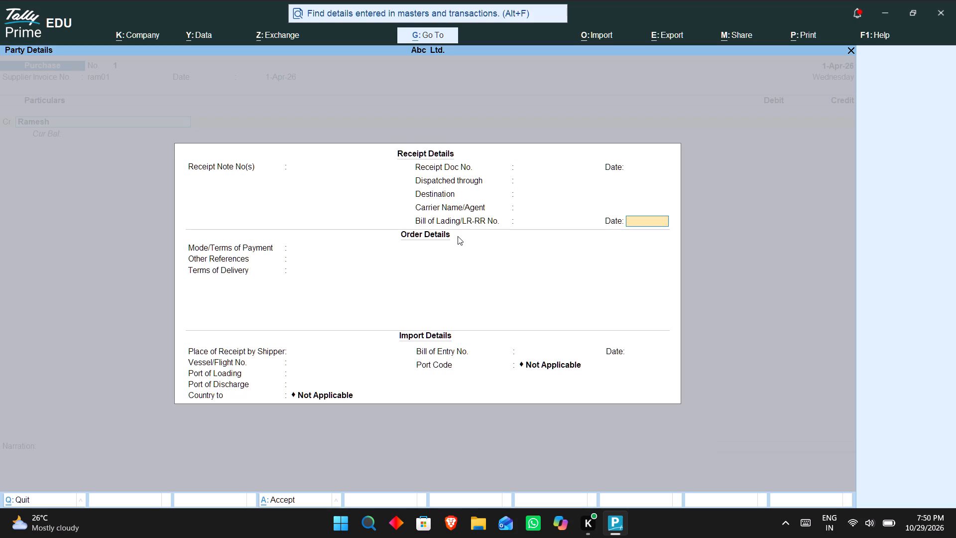
key("Return")
key("Return")
key("Return")
key("Return")
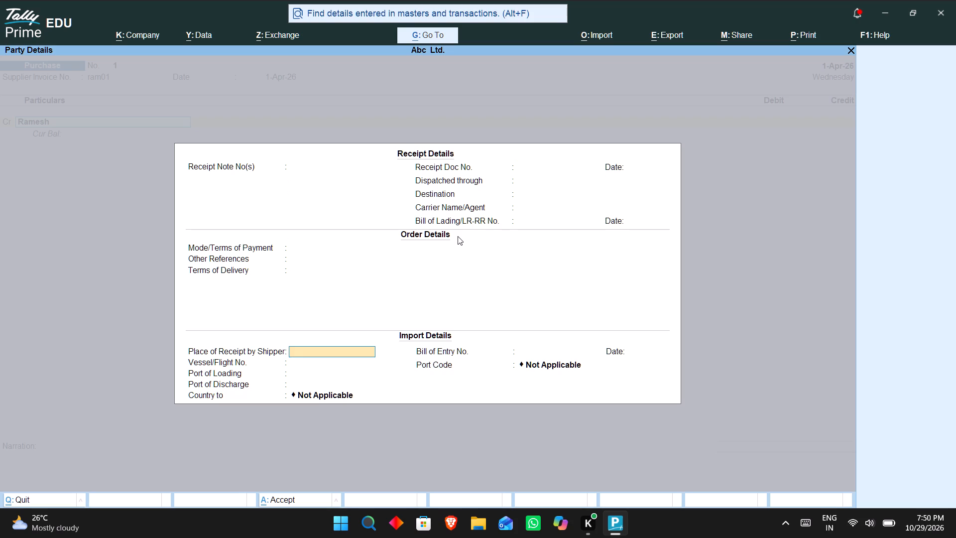
key("ctrl+a")
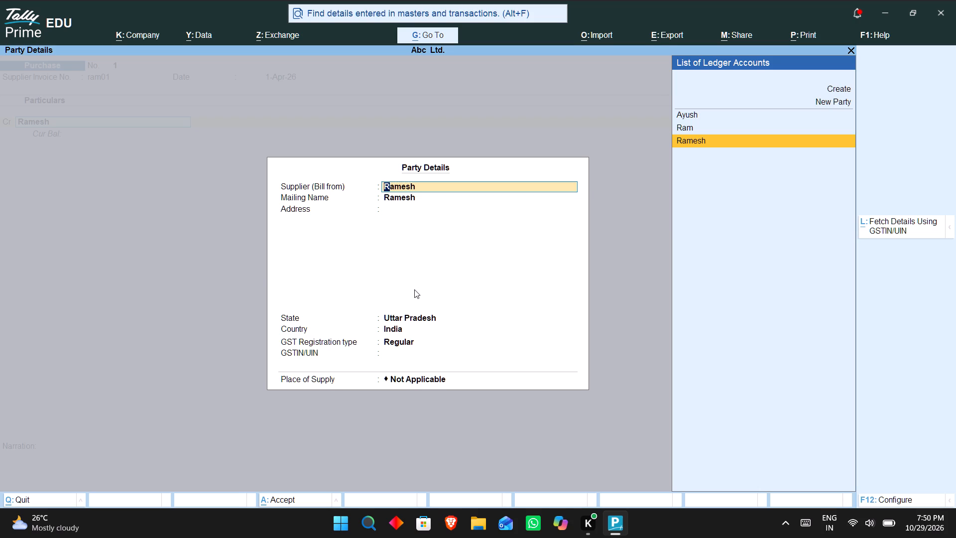
Set Provide separate Buyer and Consignee details to Yes in the party details configuration and accept the party details.
key("F12")
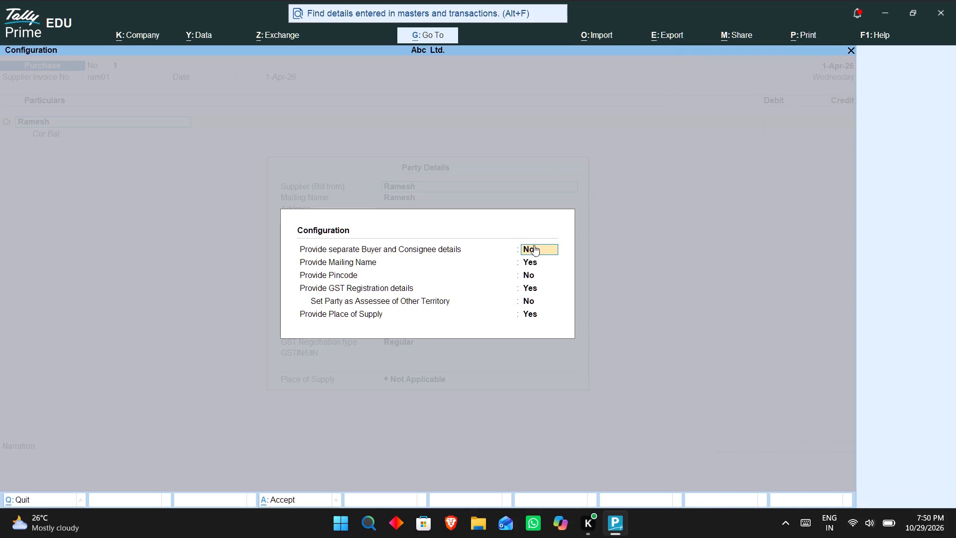
type("yes")
key("ctrl+a")
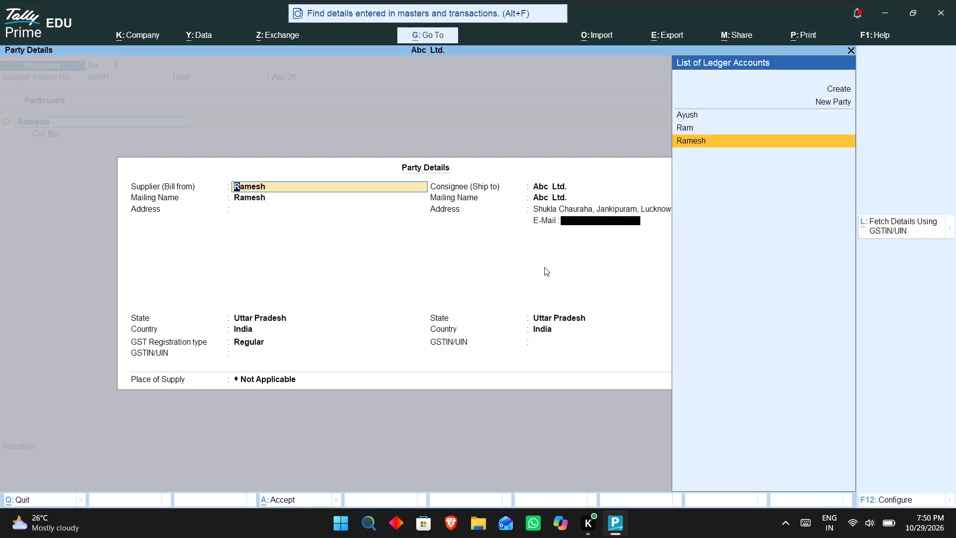
key("ctrl+a")
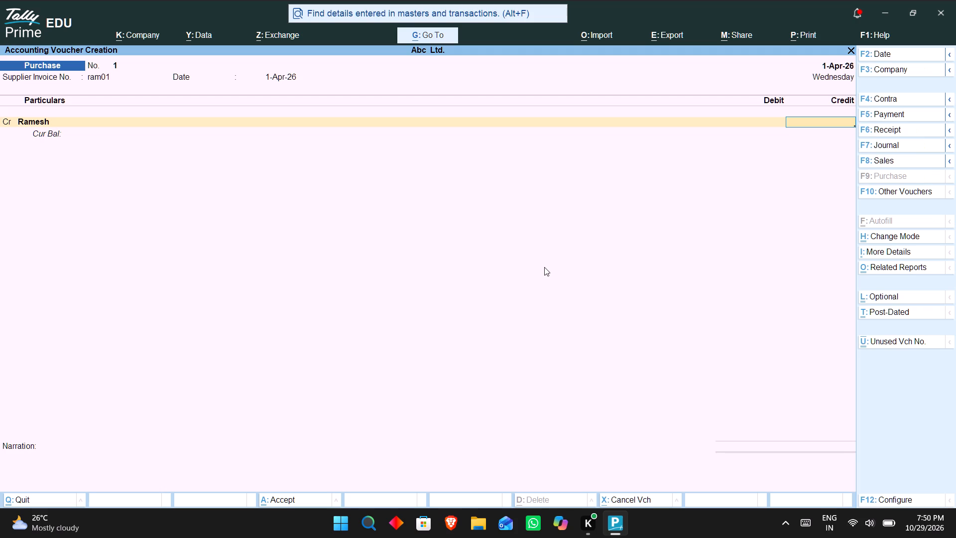
Credit Ramesh with 5000 and allocate the amount as a New Ref bill named ram01.
type("5000")
key("Return")
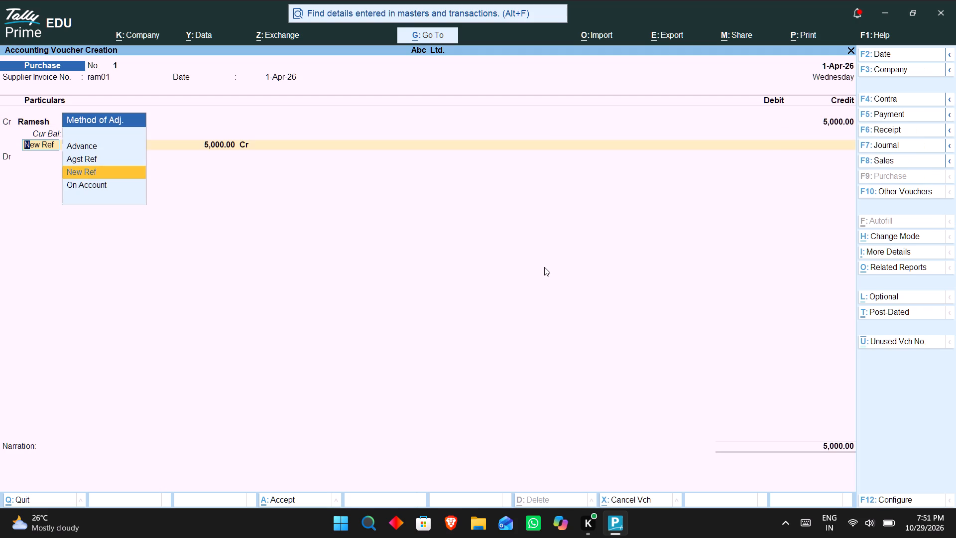
key("Return")
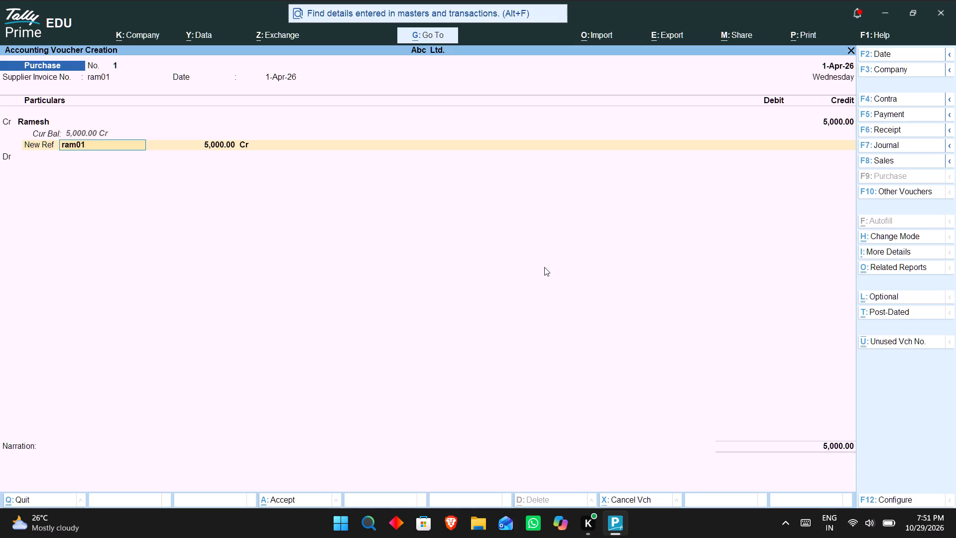
key("Return")
key("Return")
key("Return")
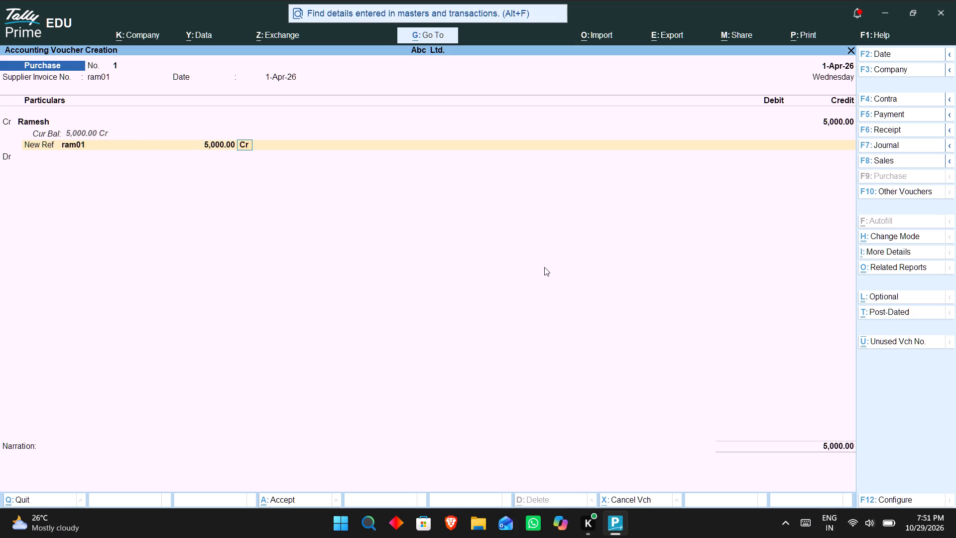
key("Return")
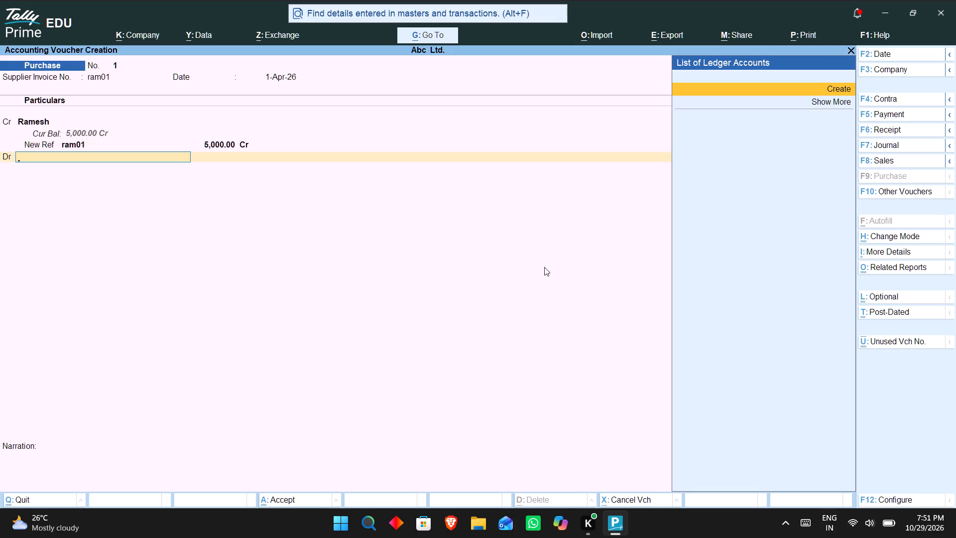
Create a ledger named Purchase under Purchase Accounts for the debit line and save it.
key("Down")
key("Return")
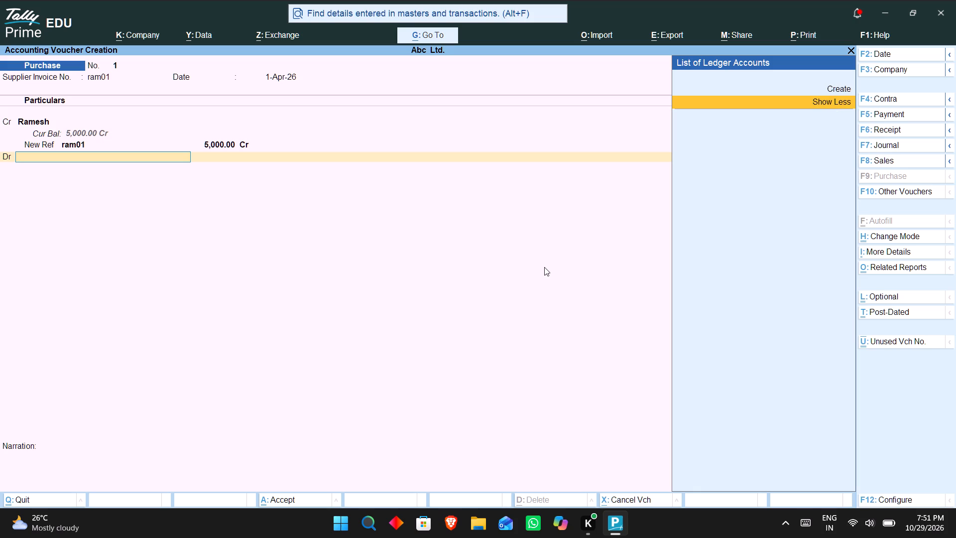
key("Up")
key("Return")
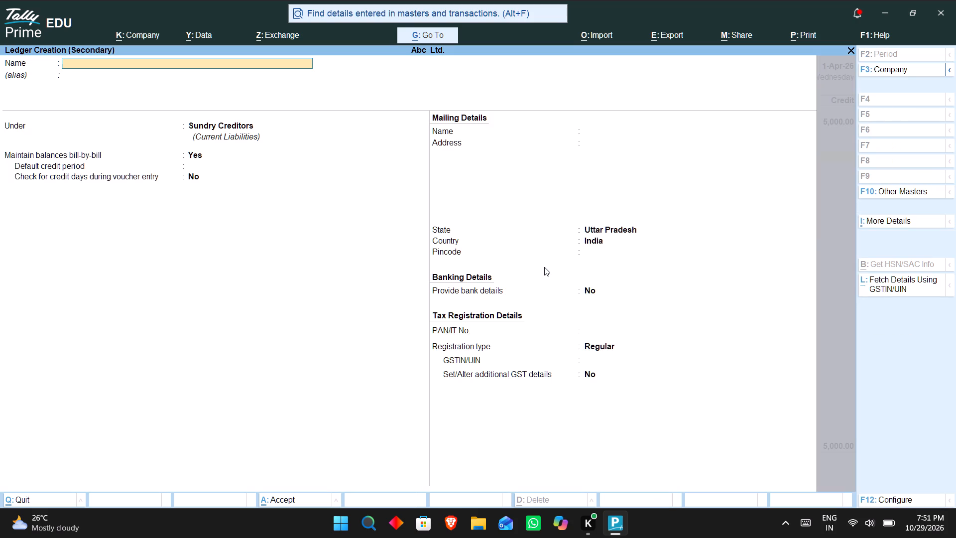
key("shift+p")
type("urchase")
key("Return")
key("Return")
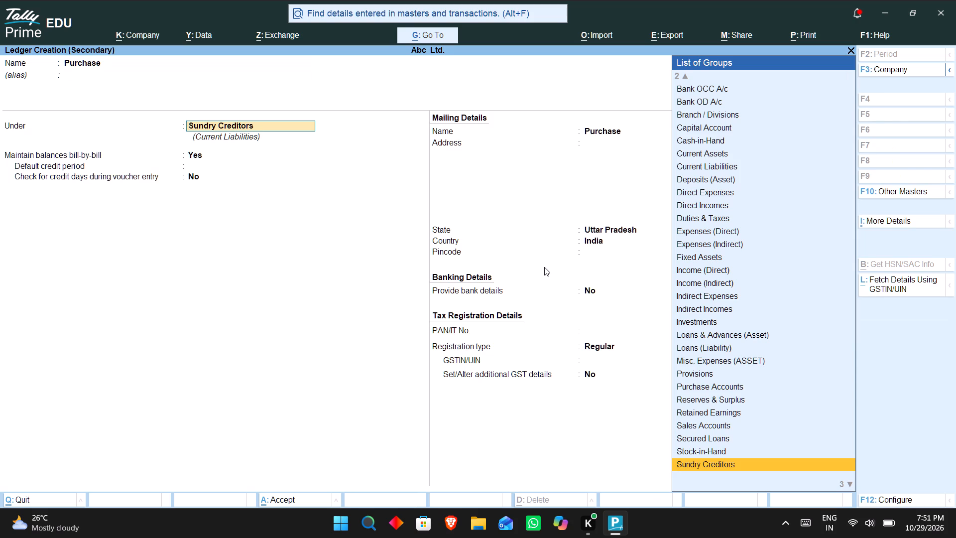
key("p")
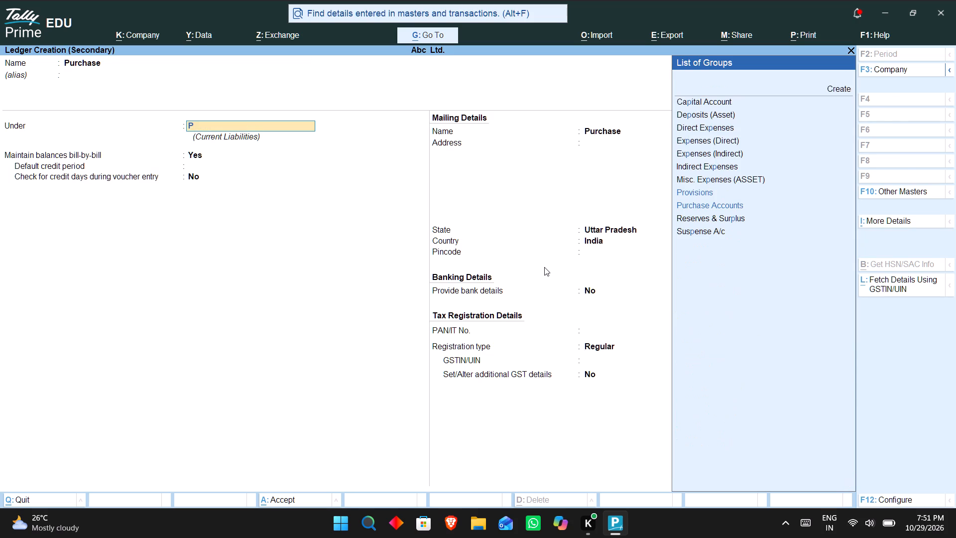
left_click(702, 205)
key("Return")
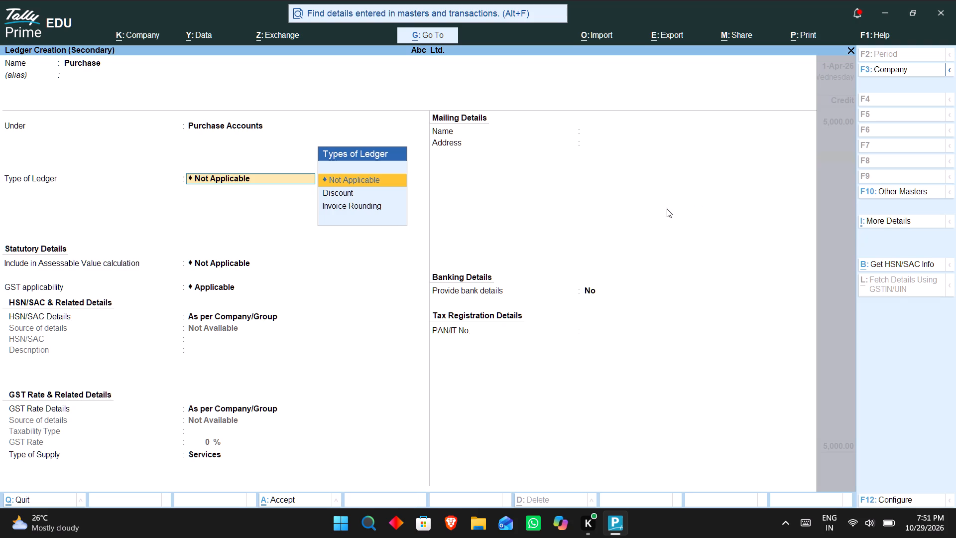
key("ctrl+a")
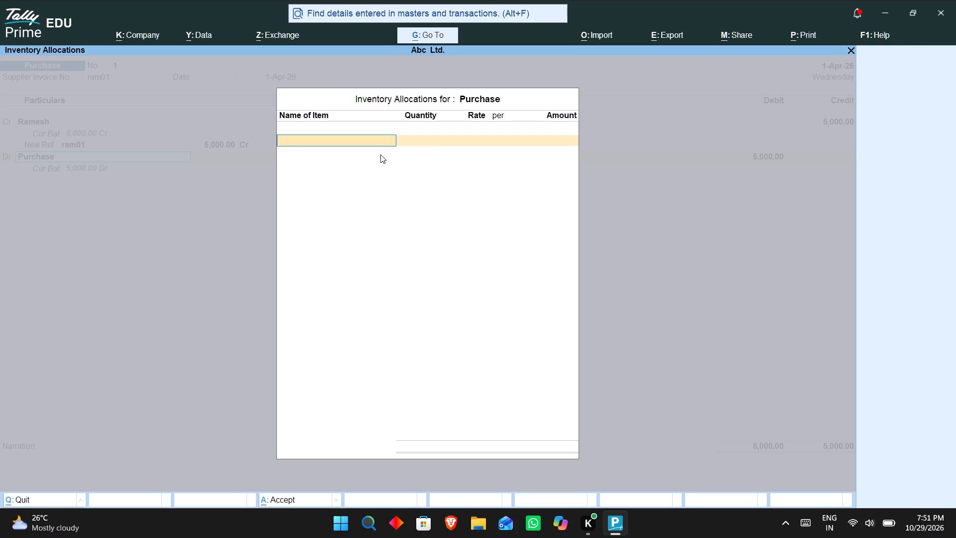
Debit the Purchase ledger with 5,000.00, leaving its inventory allocations empty.
left_click(848, 54)
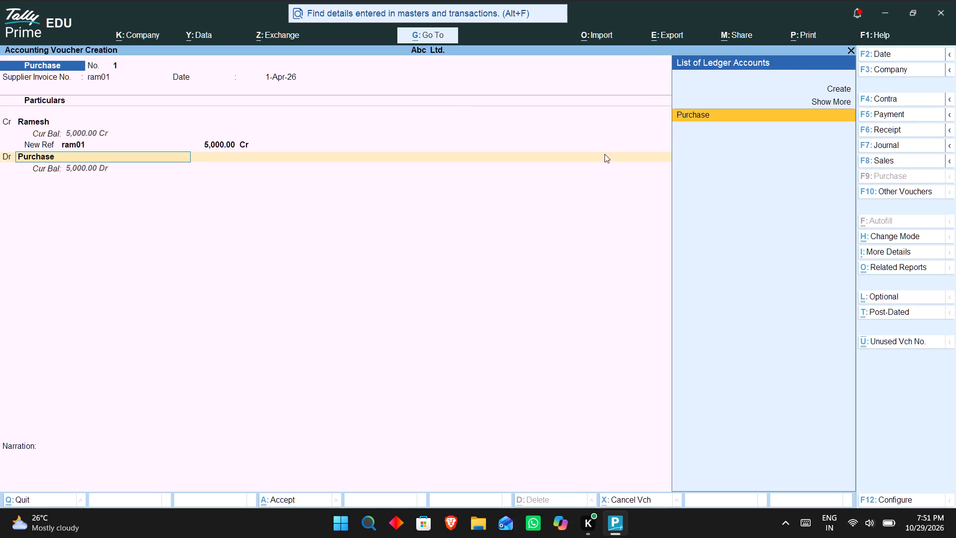
key("Return")
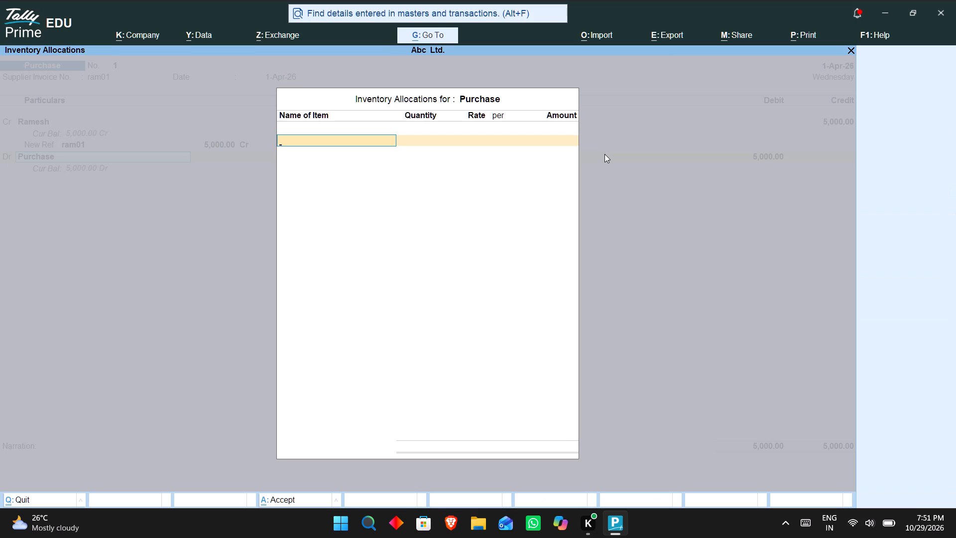
key("Escape")
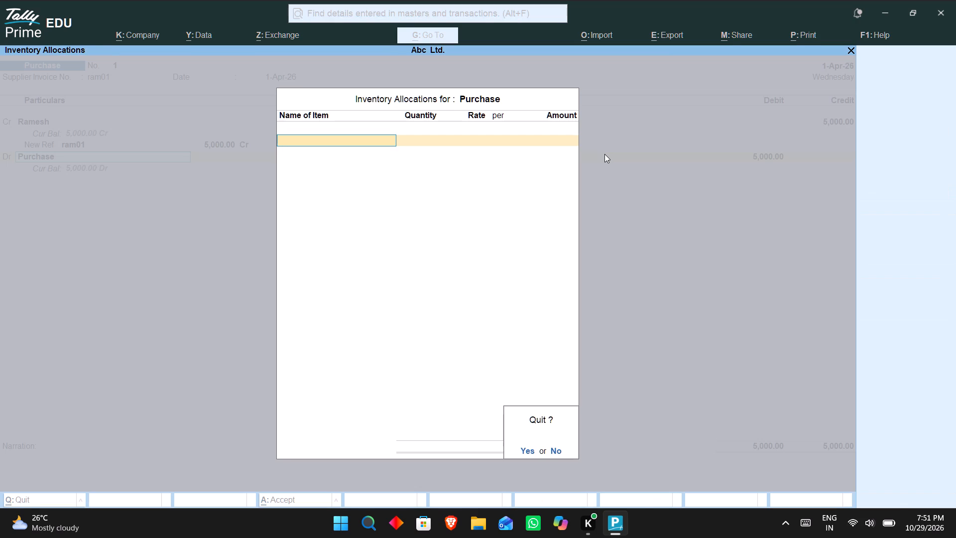
key("Return")
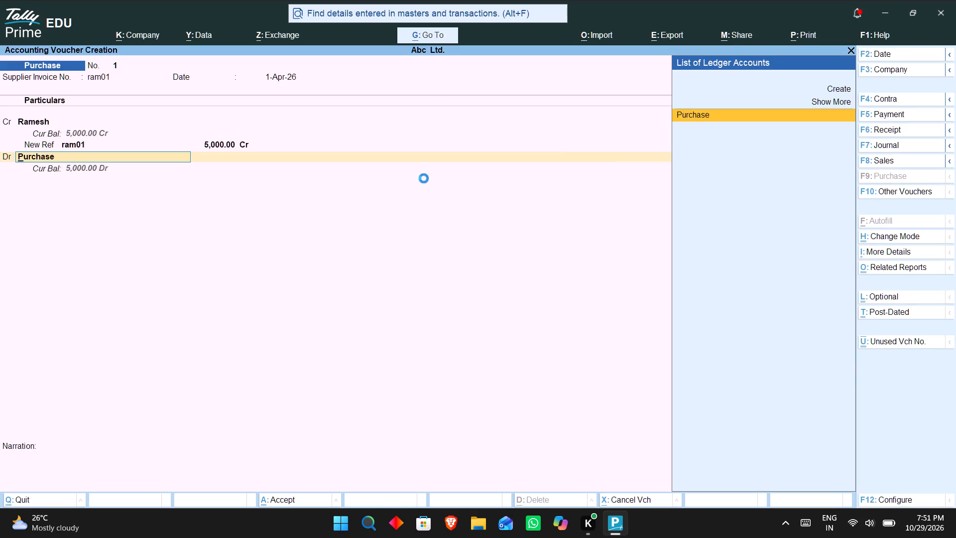
key("Return")
key("Return")
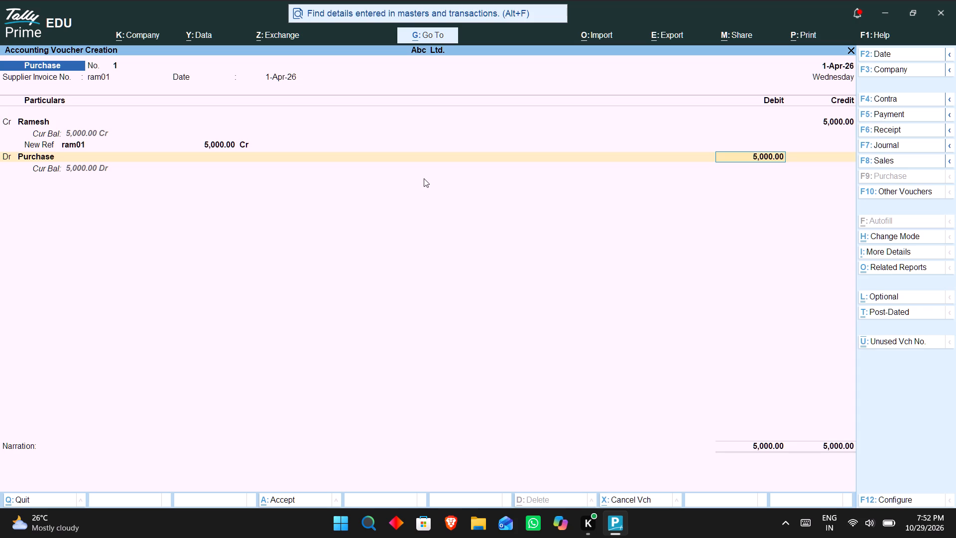
key("Return")
Enter the narration "being goods purchase from ramesh" and save the purchase voucher.
type("be")
type("ing")
key("space")
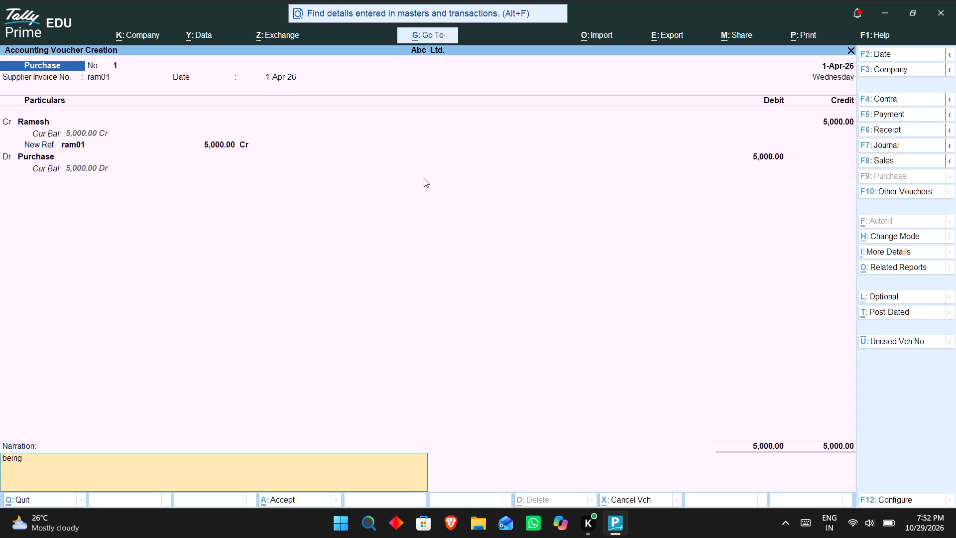
type("gp")
key("BackSpace")
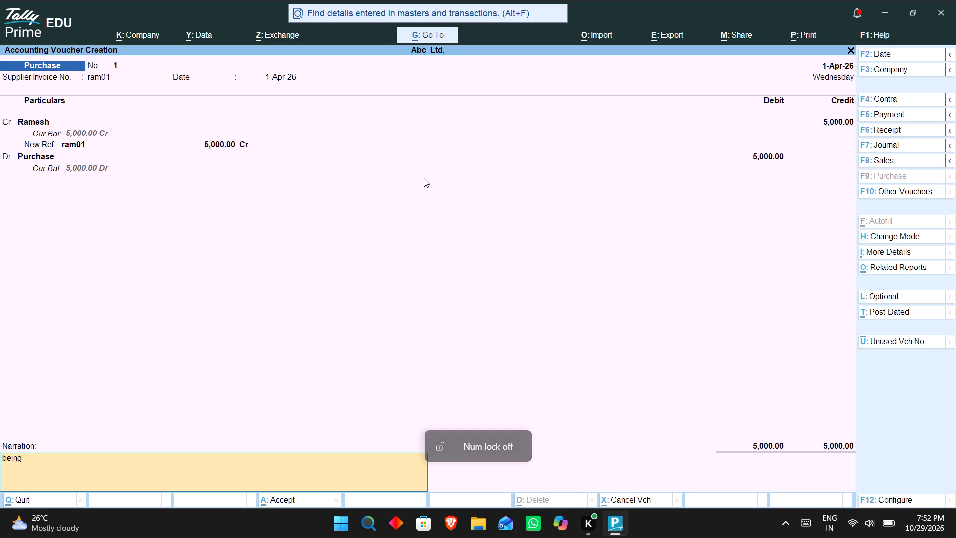
key("space")
type("goods")
key("space")
type("purc")
type("hase from rames")
key("h")
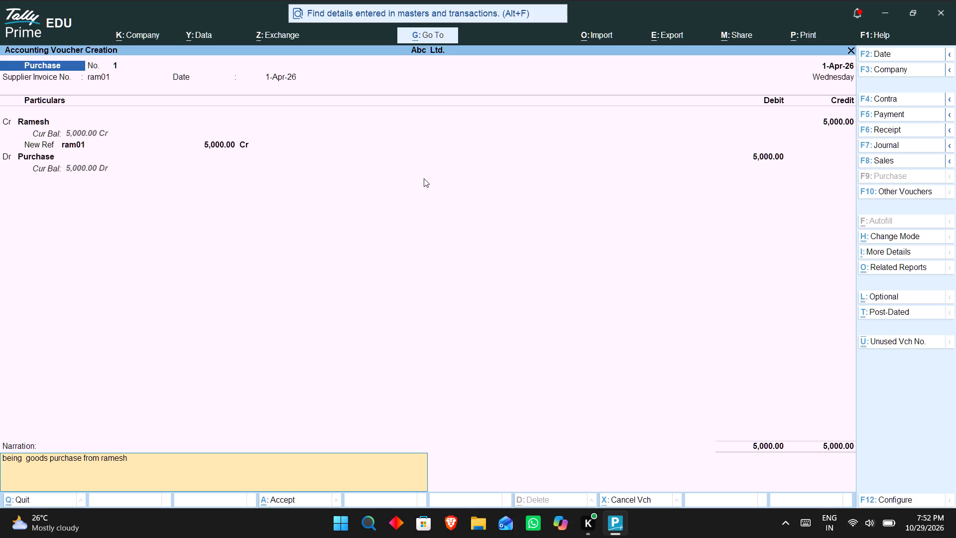
key("Return")
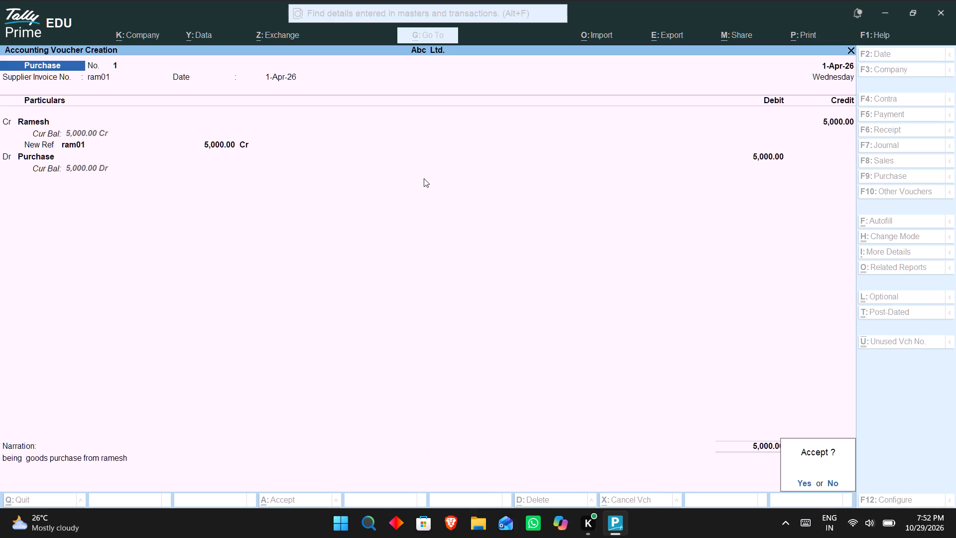
key("ctrl+a")
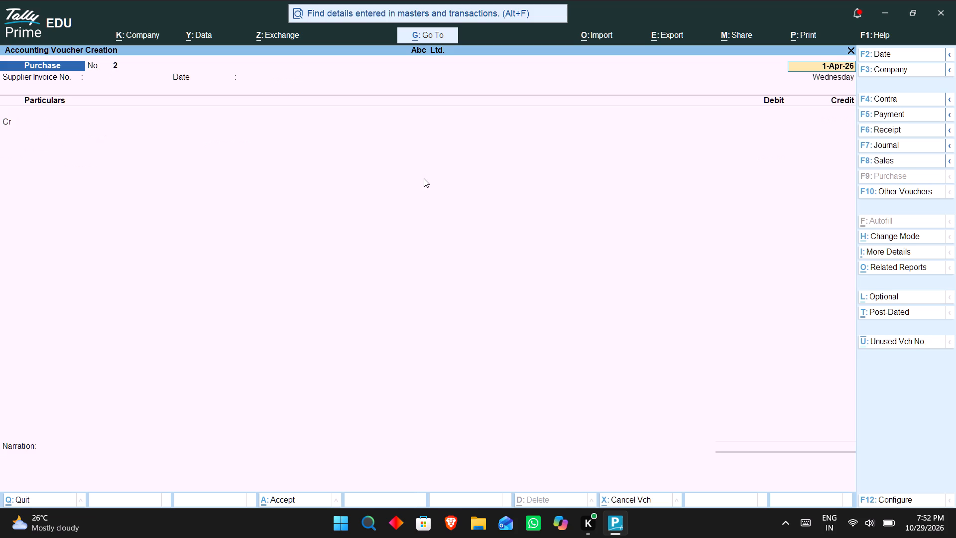
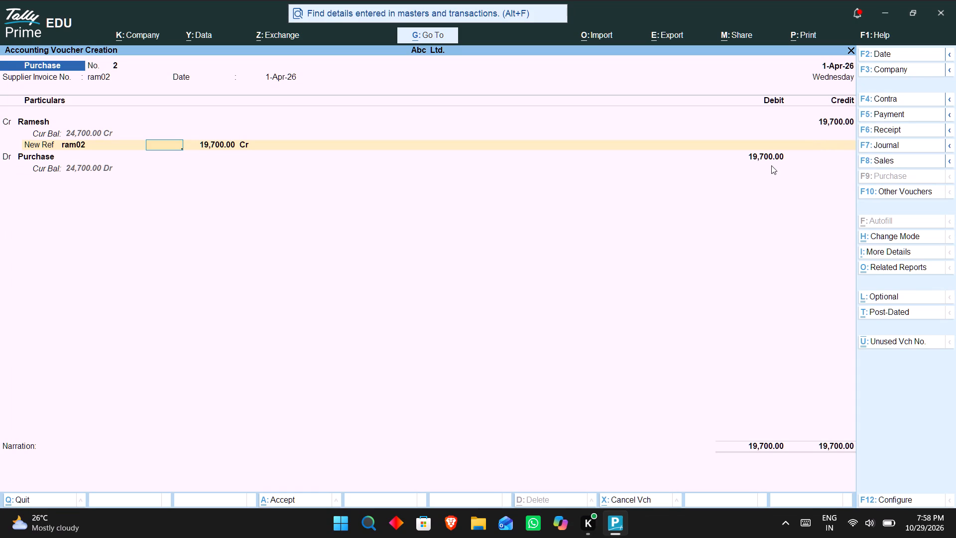
Keep the ram02 bill allocation, leave the Purchase inventory allocations empty, and set the Purchase debit to 20,000.
key("Return")
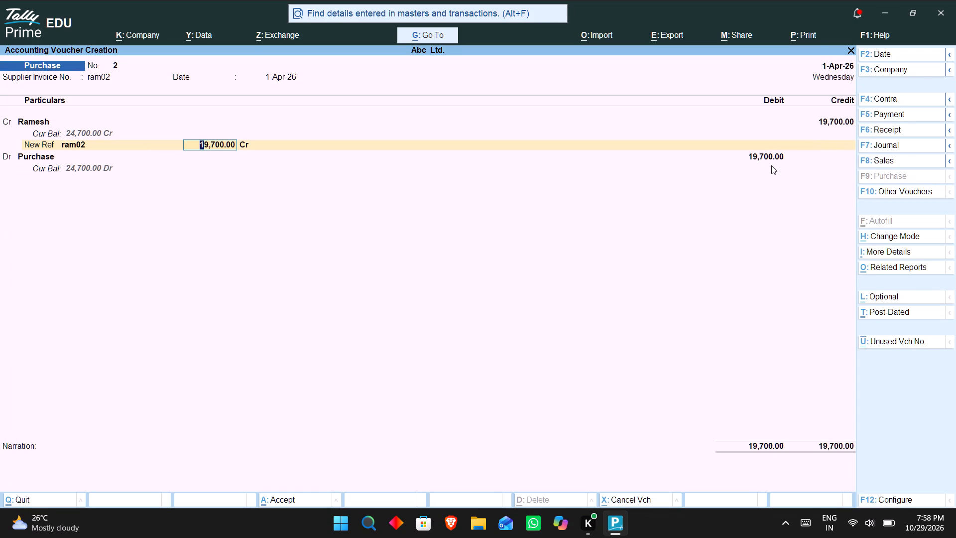
key("Return")
key("Return")
key("Return")
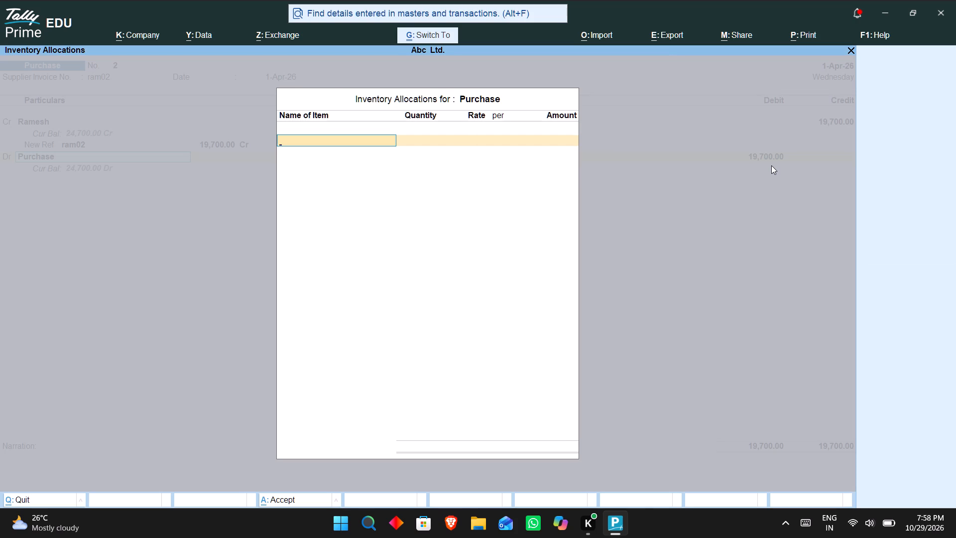
key("ctrl+a")
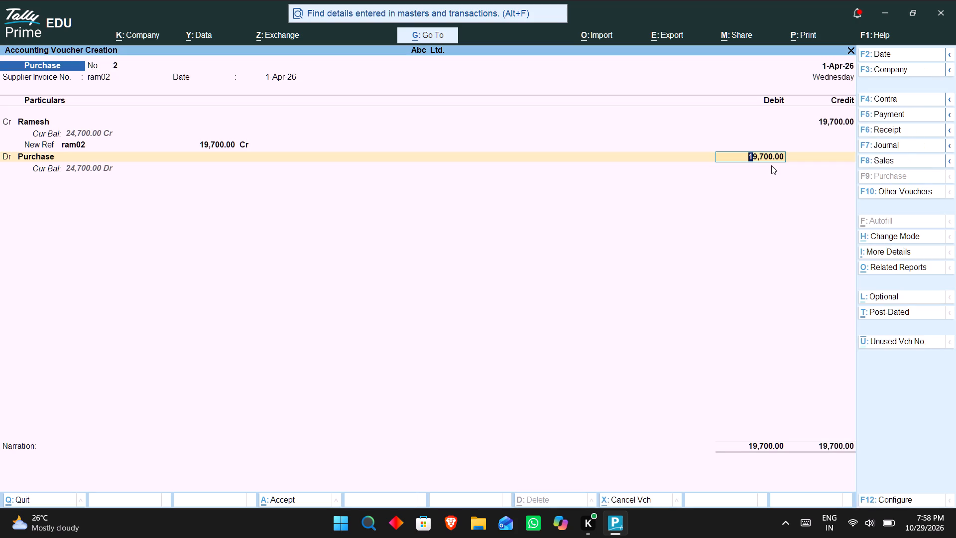
type("20000")
key("Return")
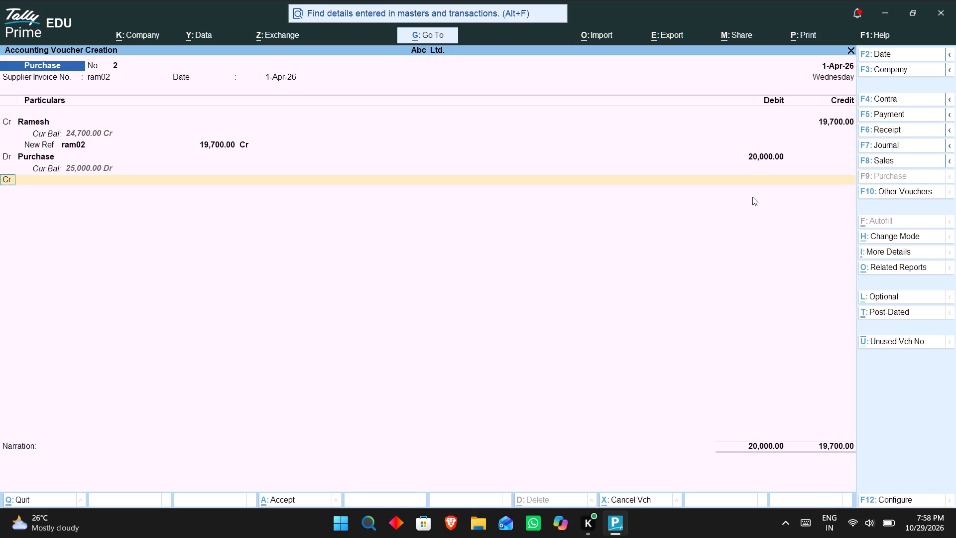
Add a second debit line with a new ledger named Delivery Charge under Indirect Expenses, and save the ledger.
key("d")
key("r")
key("Return")
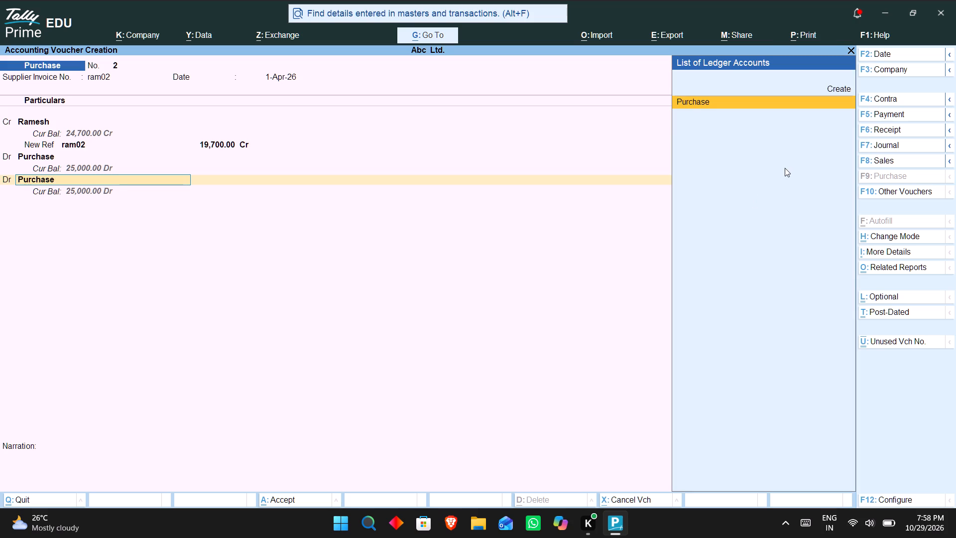
key("Down")
key("Up")
key("Return")
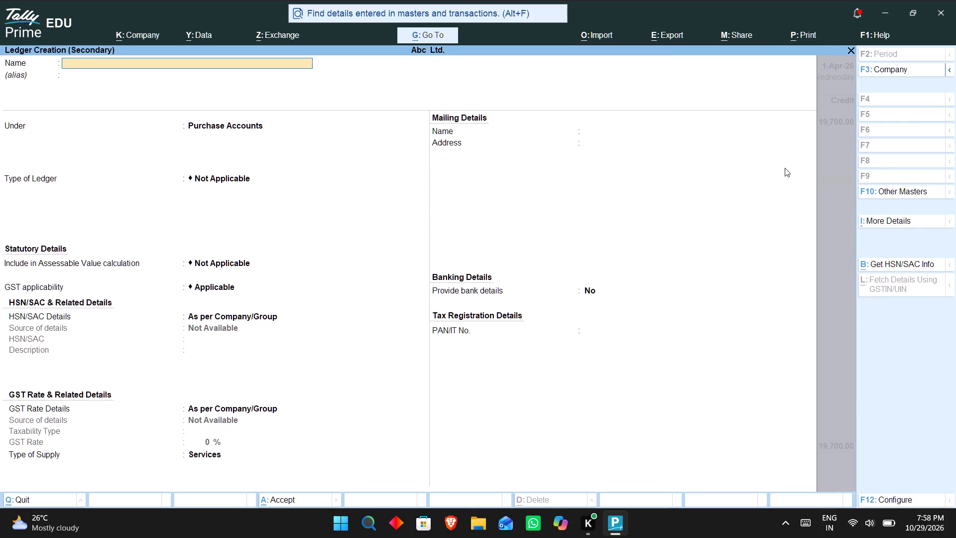
key("shift+d")
type("eliver")
key("space")
key("BackSpace")
type("y charge")
key("Return")
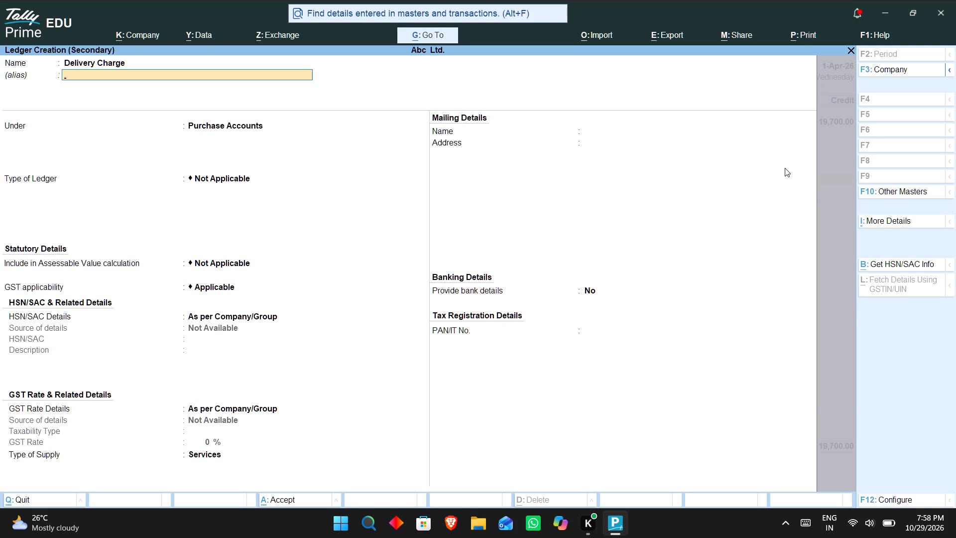
key("Return")
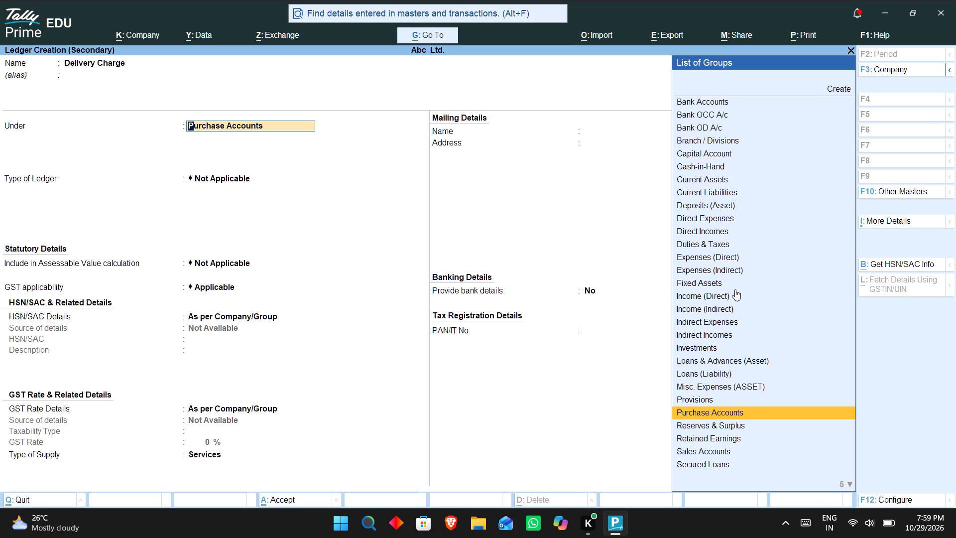
key("i")
key("n")
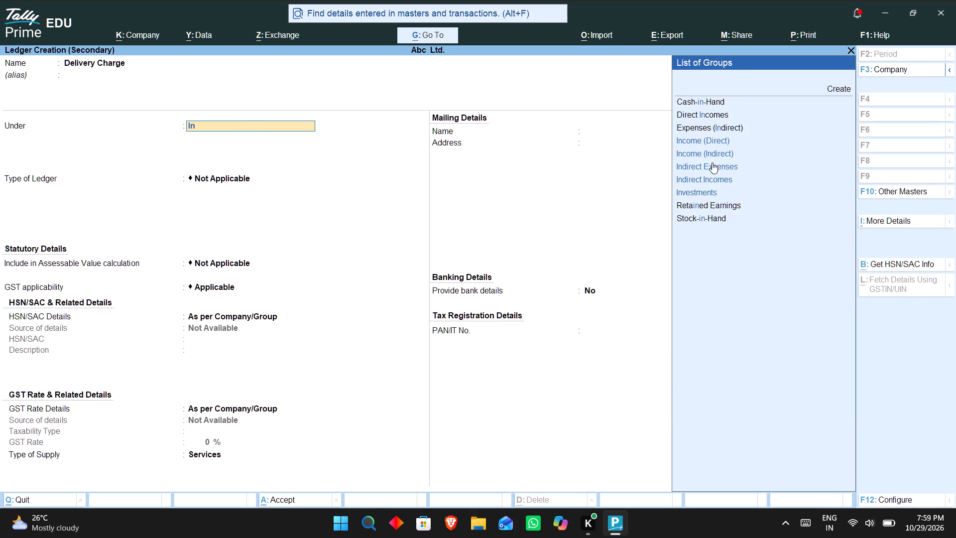
left_click(712, 163)
key("Return")
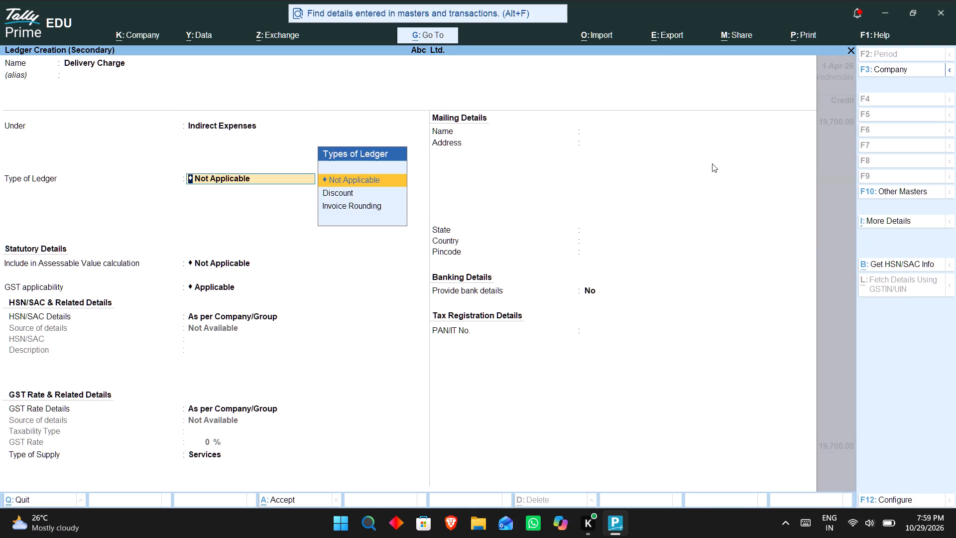
key("ctrl+a")
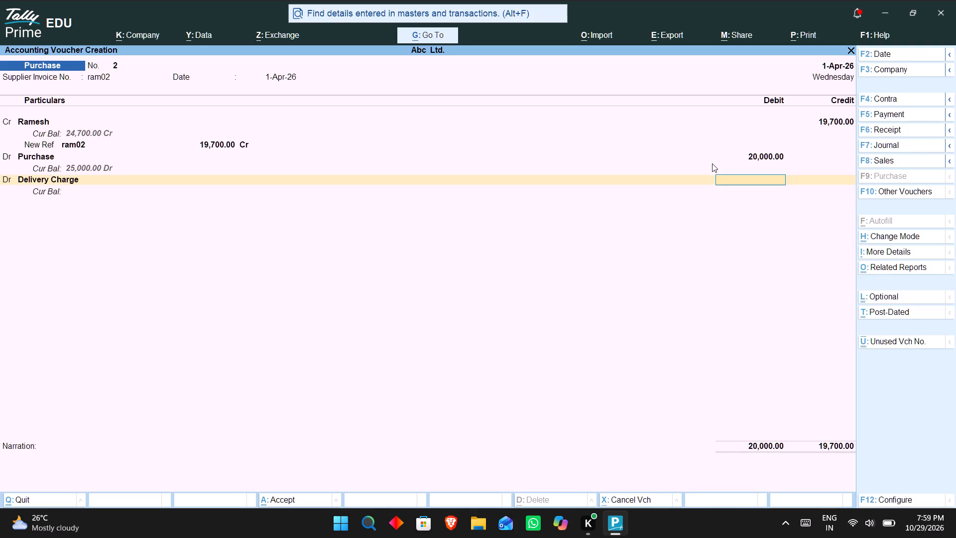
Debit the Delivery Charge ledger with 100.
type("100")
key("Return")
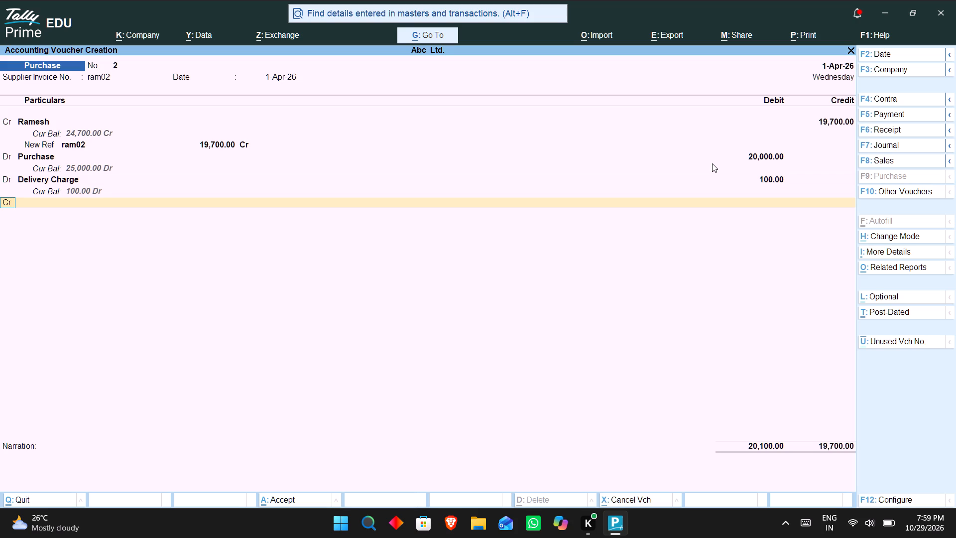
Add a credit line with a new ledger named Discount under Indirect Incomes, and save the ledger.
key("Return")
key("Up")
key("Return")
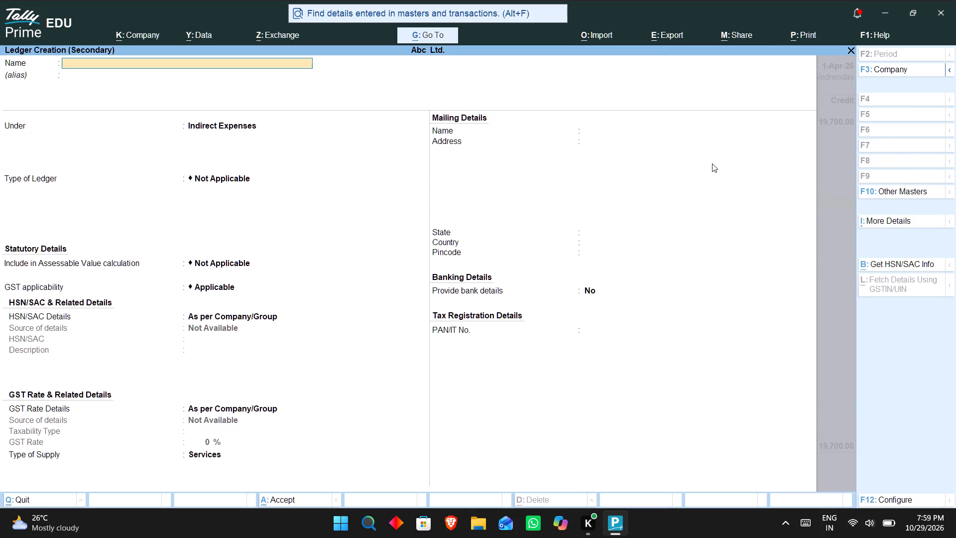
key("shift+d")
type("iscount")
key("Return")
key("Return")
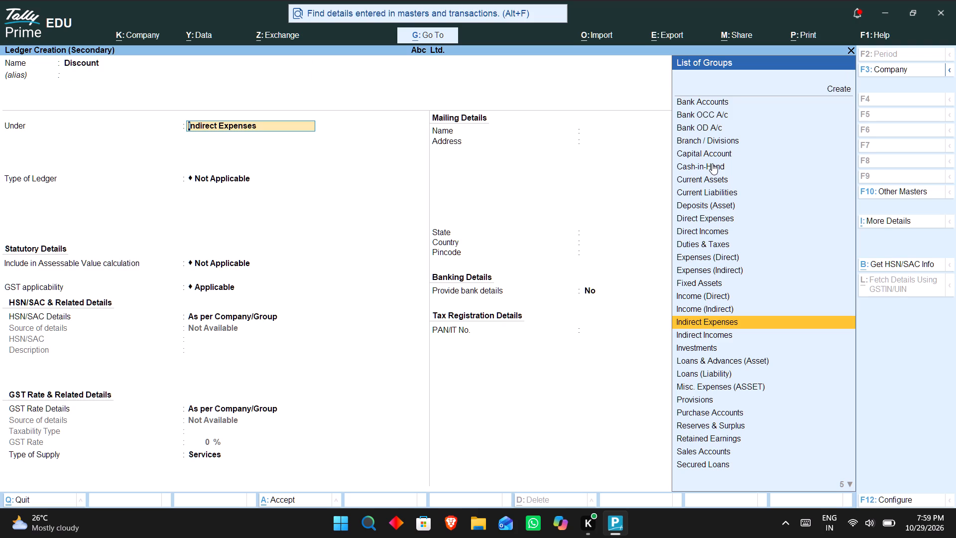
key("i")
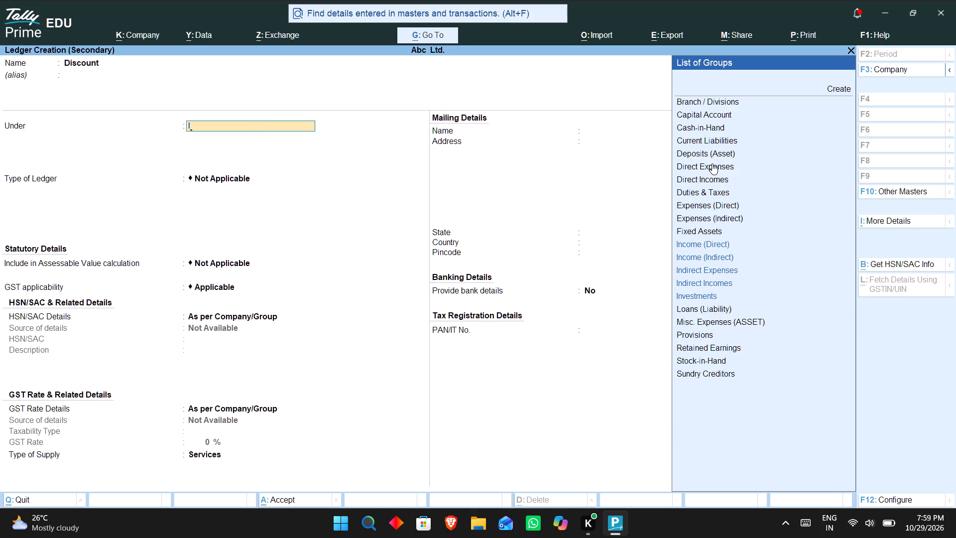
left_click(710, 261)
key("Return")
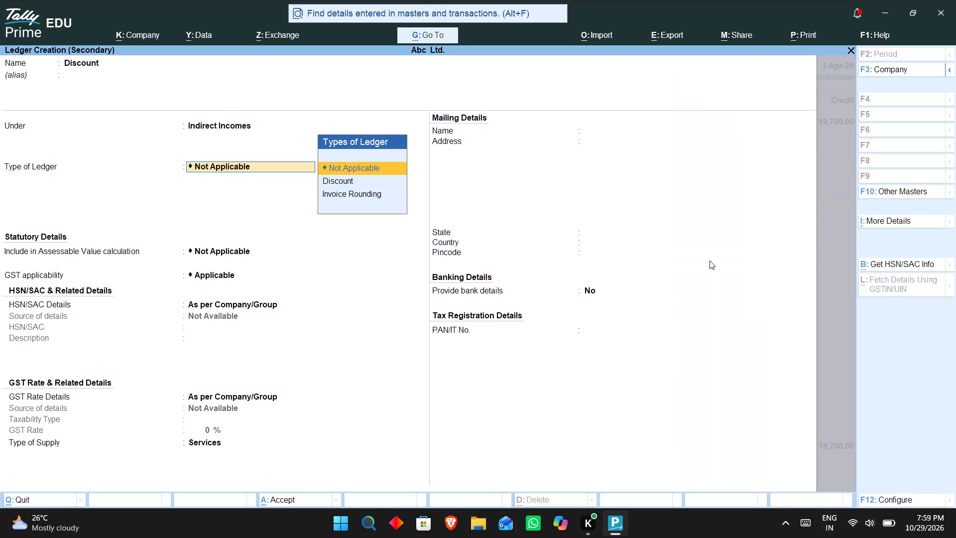
key("ctrl+a")
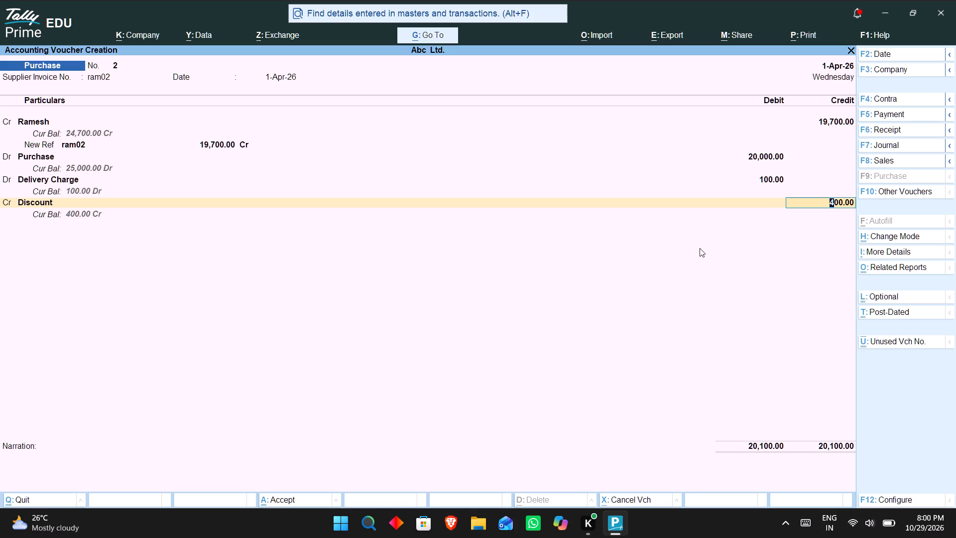
Credit the Discount ledger with 400.00.
key("Return")
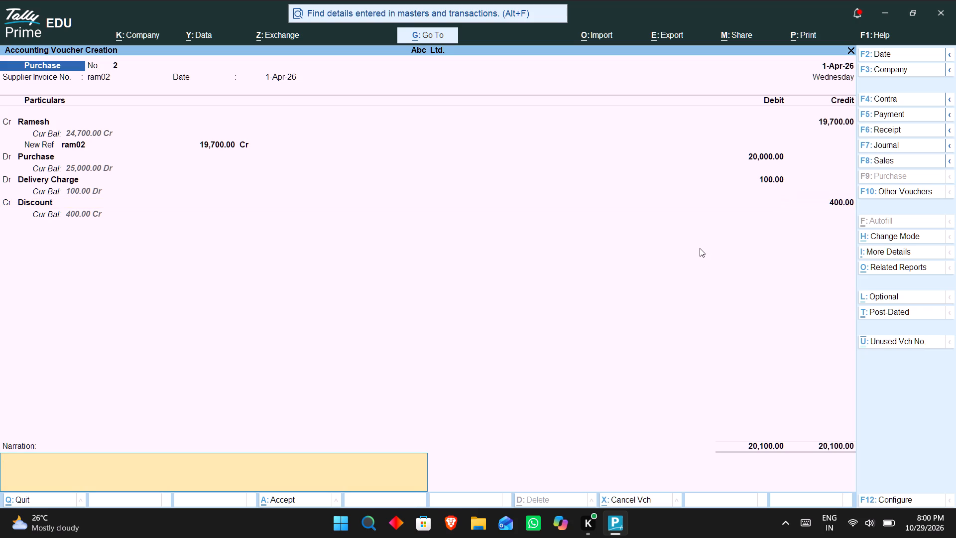
Enter the narration "being good purchase from ramesh on 2% discount and was charged 100 for delivery" and save the voucher.
type("be")
type("ing")
key("space")
type("good purchase from ramesh")
key("space")
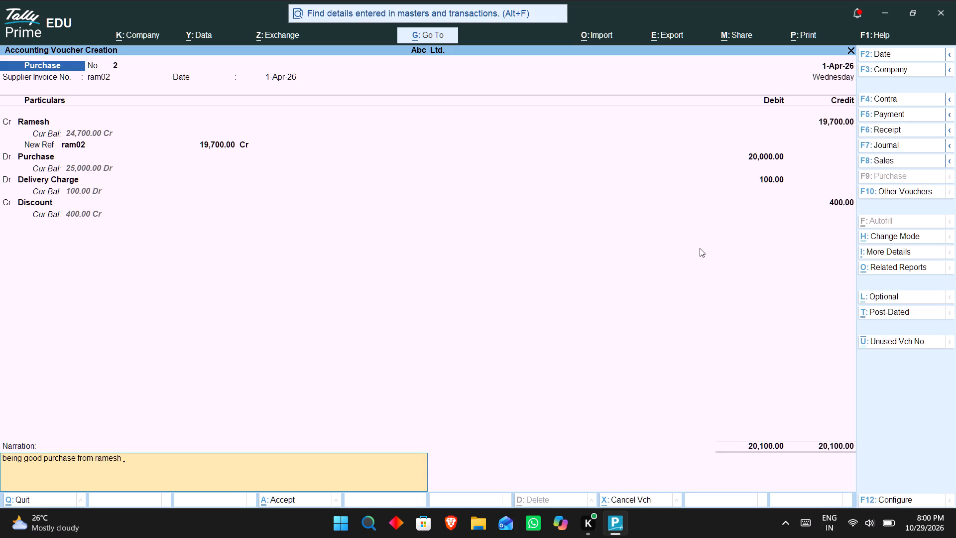
type("on 2")
key("shift+dollar")
key("BackSpace")
key("shift+percent")
key("space")
type("discount and")
key("space")
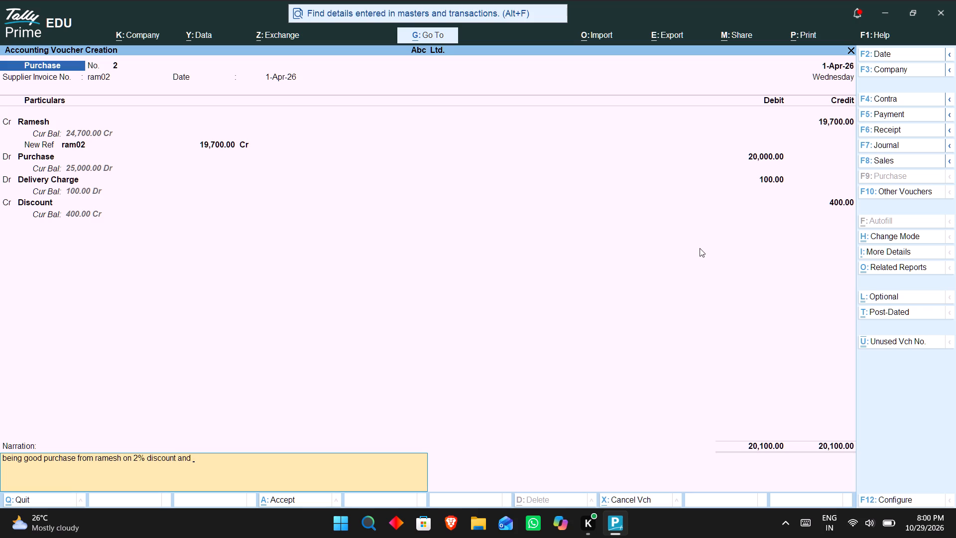
type("he")
key("BackSpace")
key("BackSpace")
type("was ch")
type("arged")
key("space")
key("1")
type("00")
key("space")
type("for delivery")
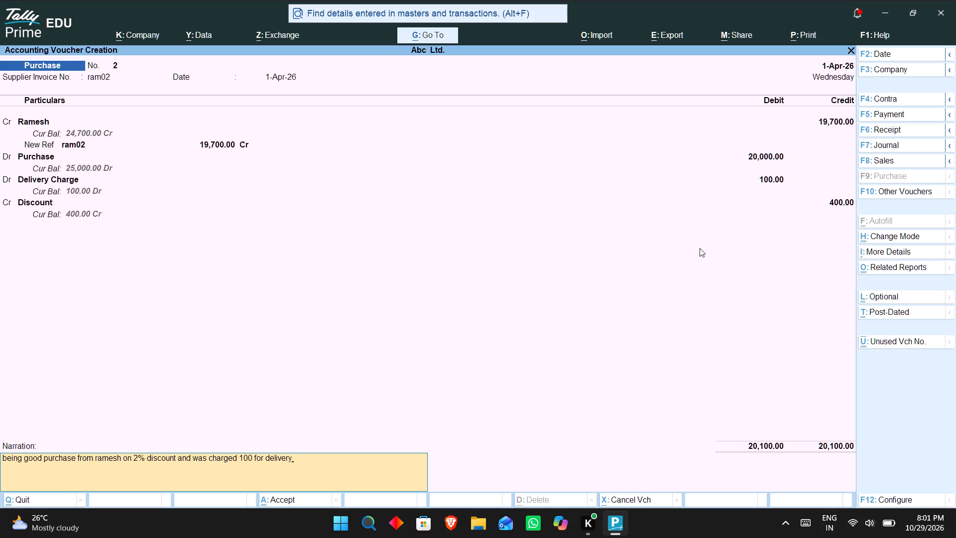
key("Return")
key("ctrl+a")
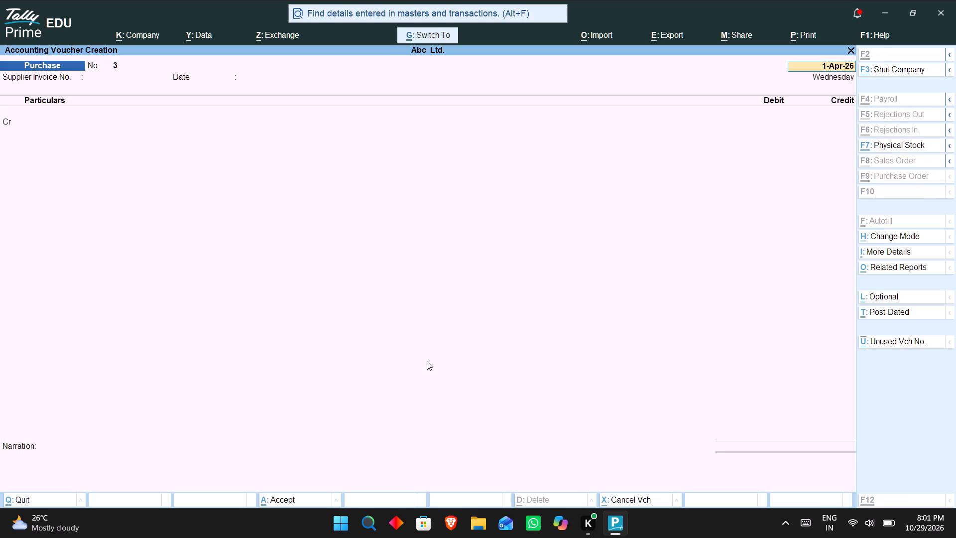
Change the mode of the new purchase voucher to Accounting Invoice.
key("ctrl+h")
key("Up")
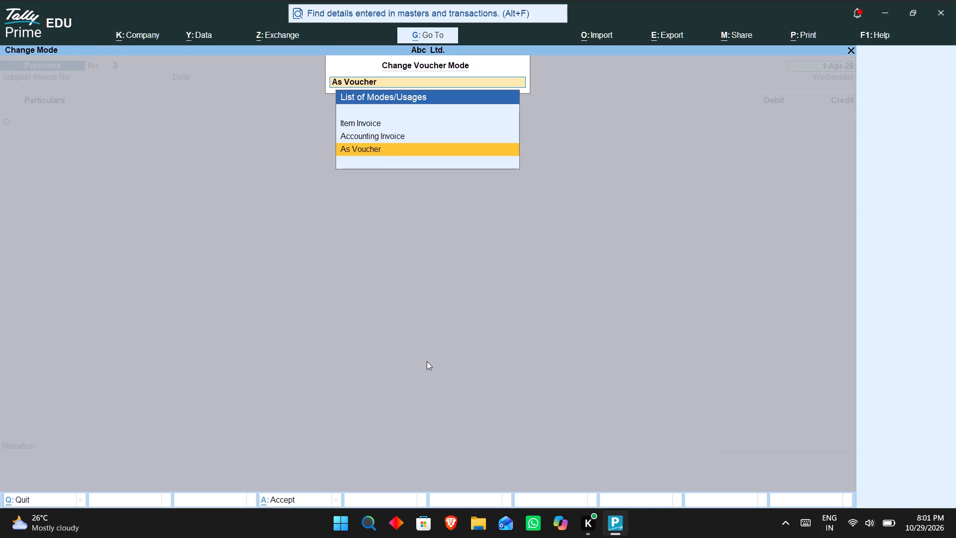
key("Return")
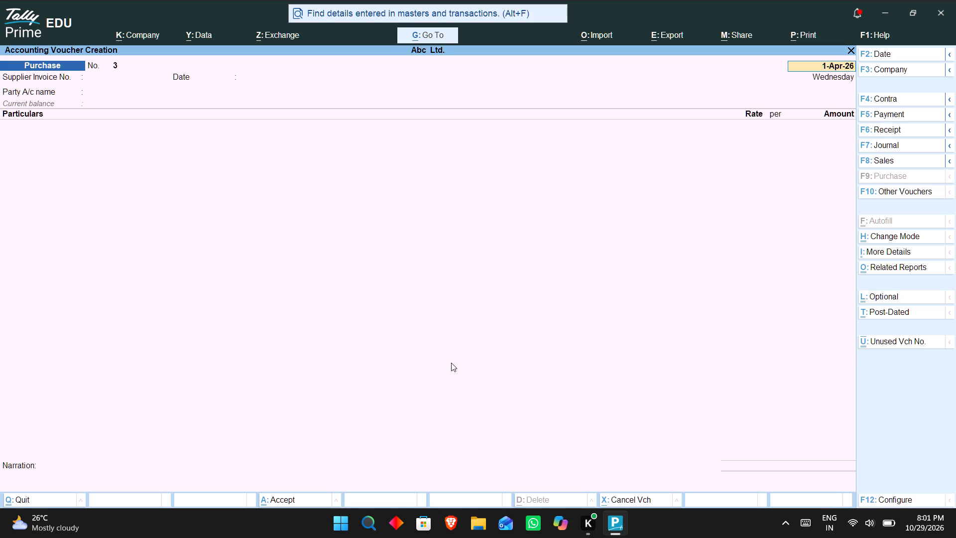
Set the supplier invoice number to ram03 and accept 1-Apr-26 as its date.
key("Return")
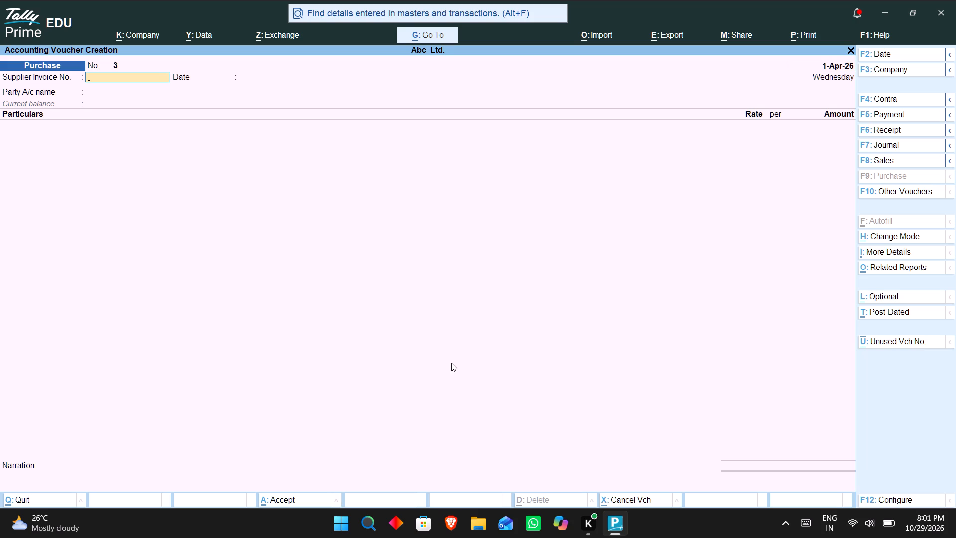
type("ra")
type("m03")
key("Return")
key("Return")
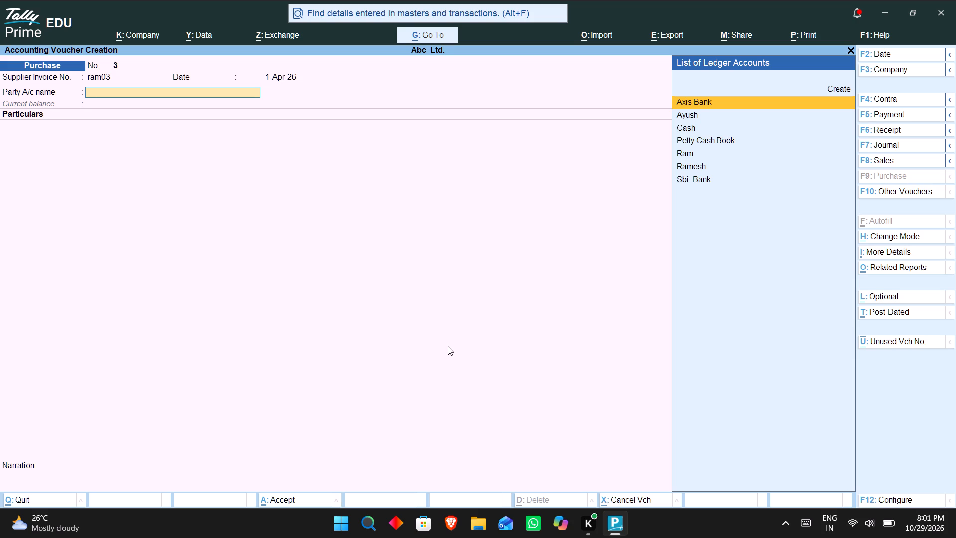
Choose Ramesh as the party account and accept the receipt and party details as they are.
left_click(691, 169)
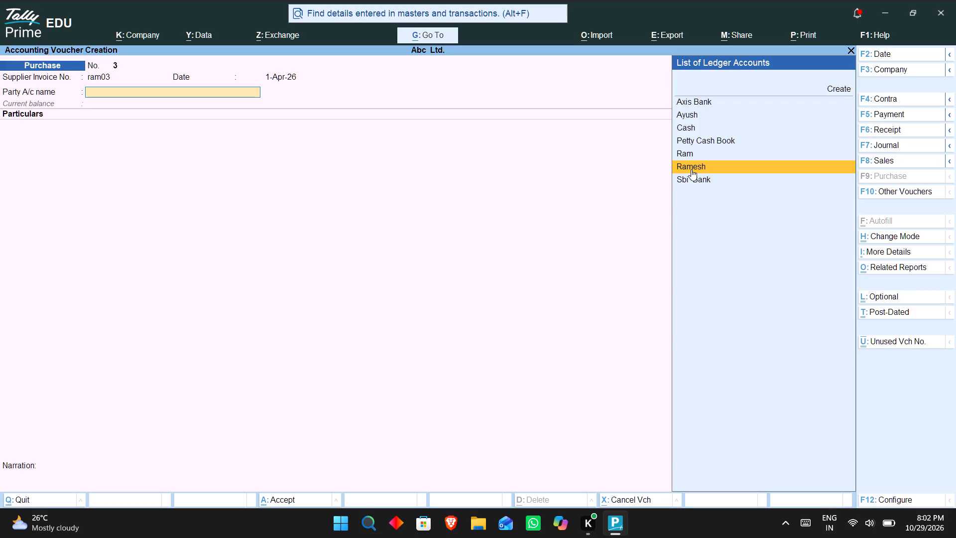
left_click(691, 169)
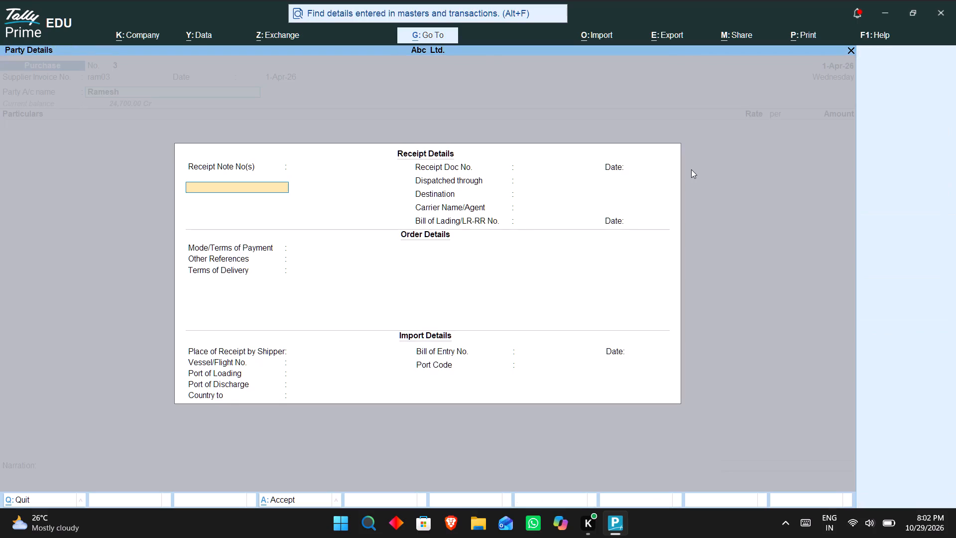
key("ctrl+a")
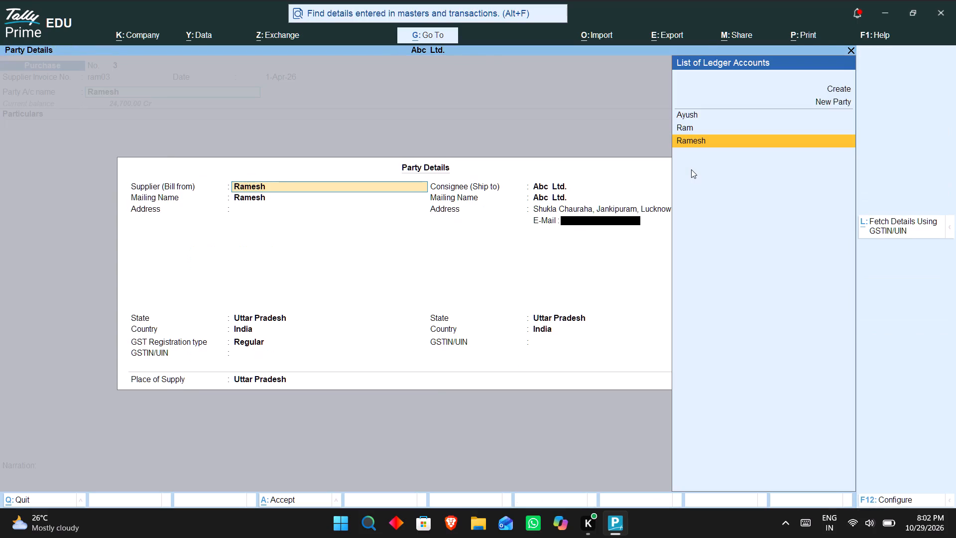
key("ctrl+a")
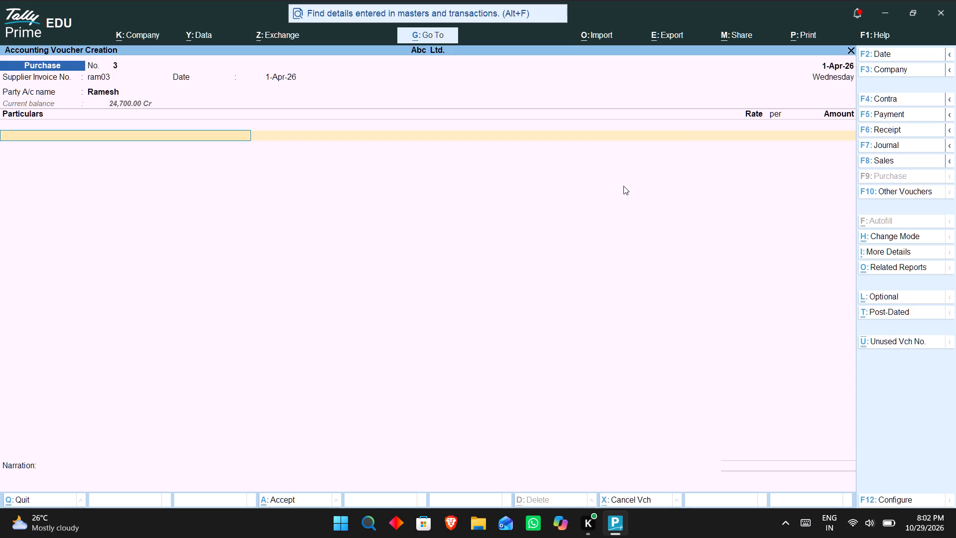
Add the Purchase ledger to the particulars with an amount of 20000.
key("p")
key("Return")
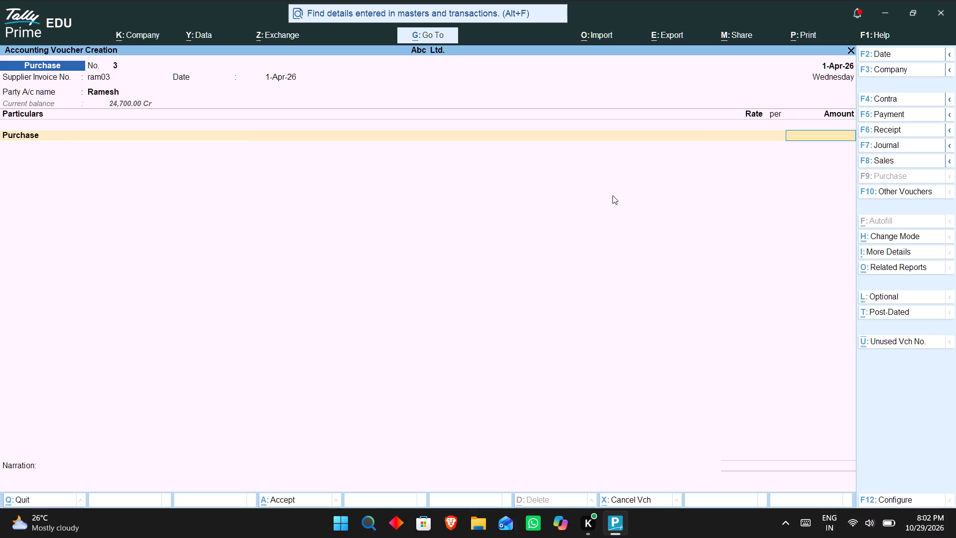
type("20000")
key("Return")
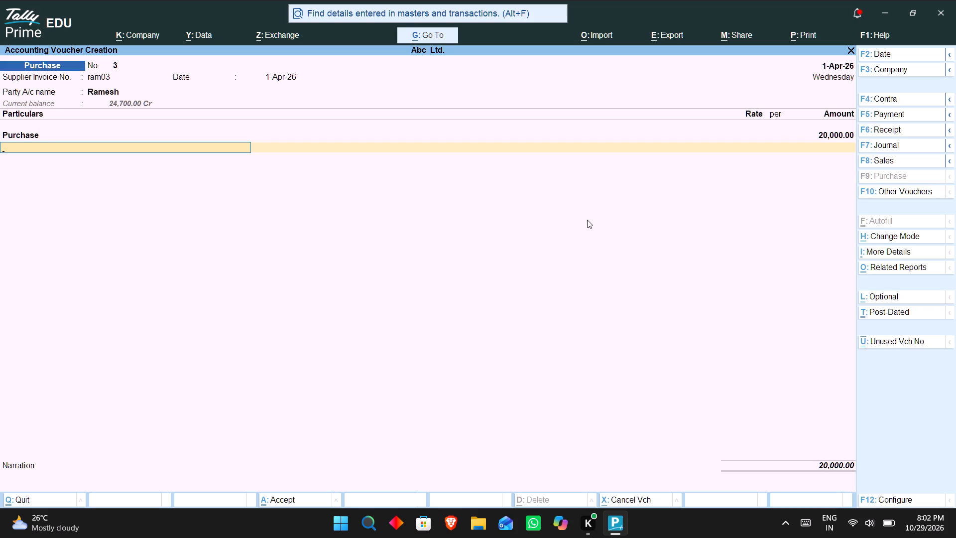
Add the Delivery Charge ledger as the second particulars line with an amount of 100, leaving its rate blank.
key("d")
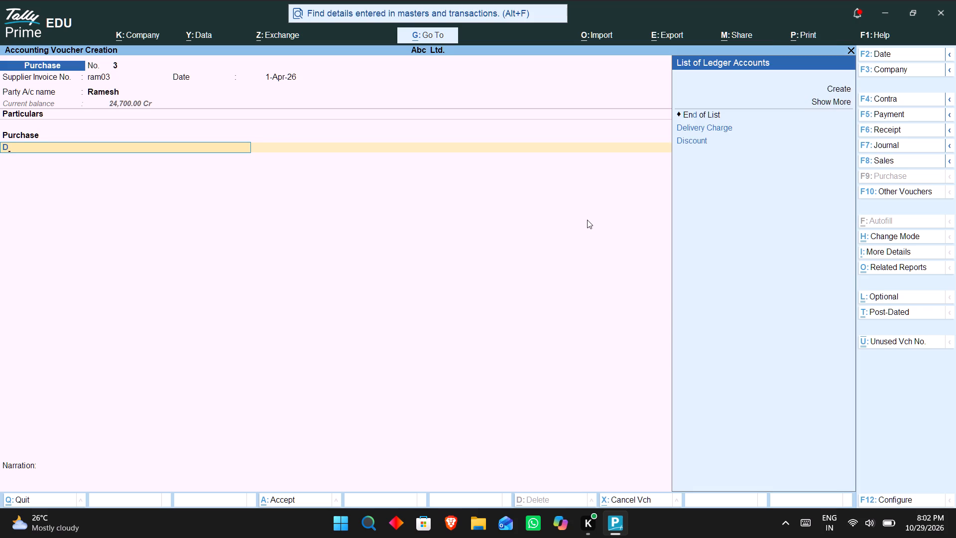
key("Down")
key("Return")
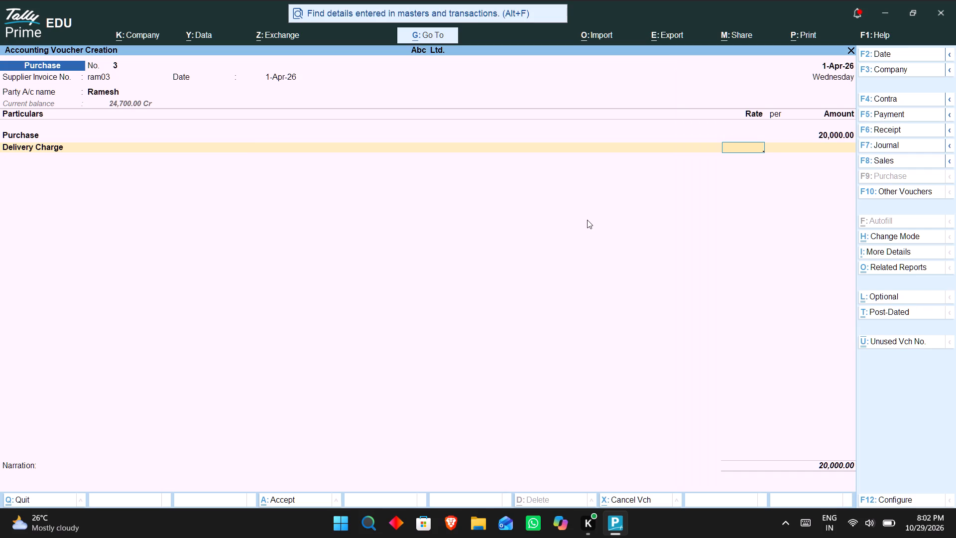
key("1")
type("00")
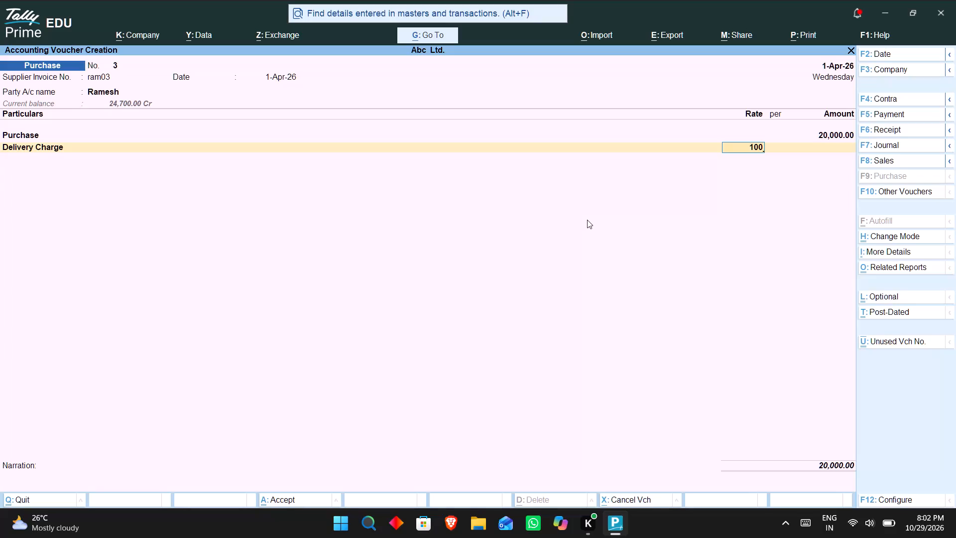
key("BackSpace")
key("BackSpace")
key("BackSpace")
key("Return")
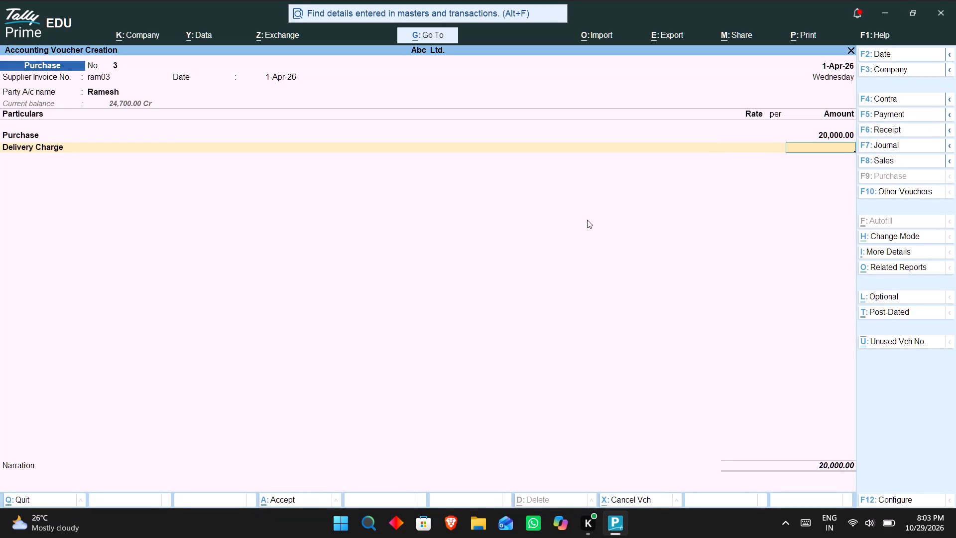
type("100")
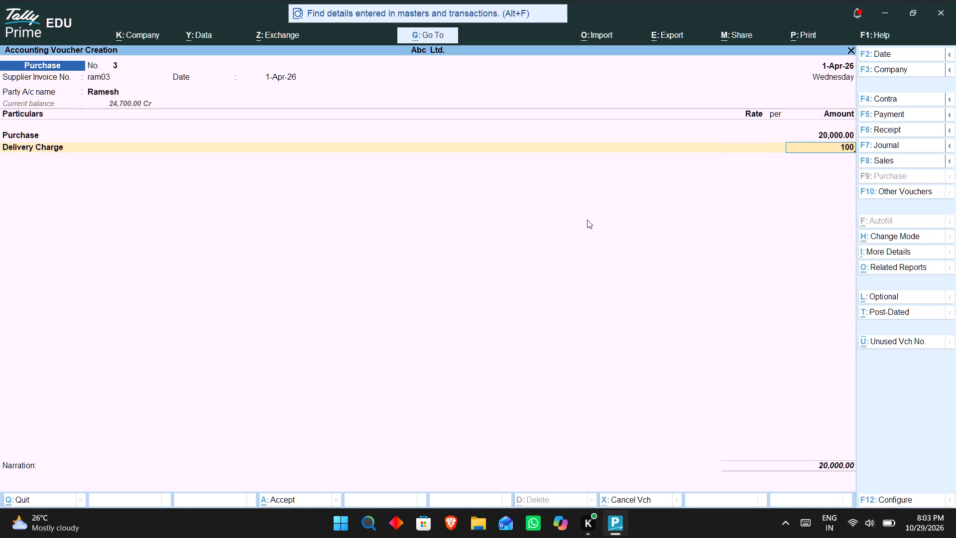
key("Return")
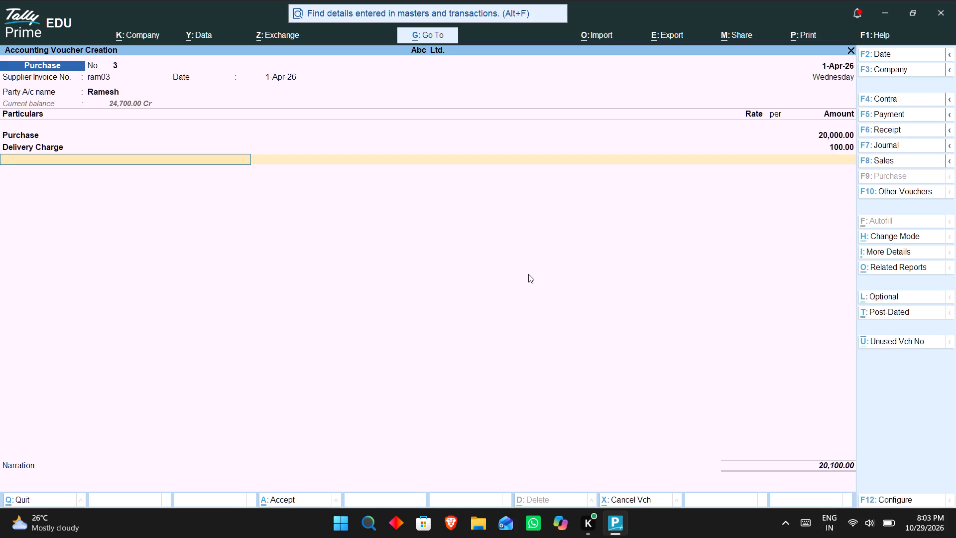
Add the Discount ledger as the third particulars line with an amount of -400 and save the voucher.
key("d")
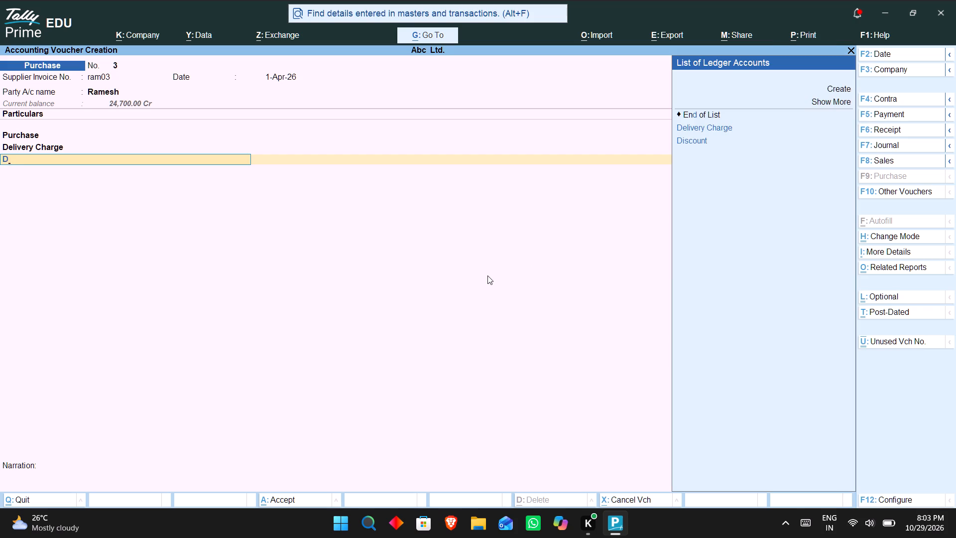
key("Down")
key("Down")
key("Return")
key("Return")
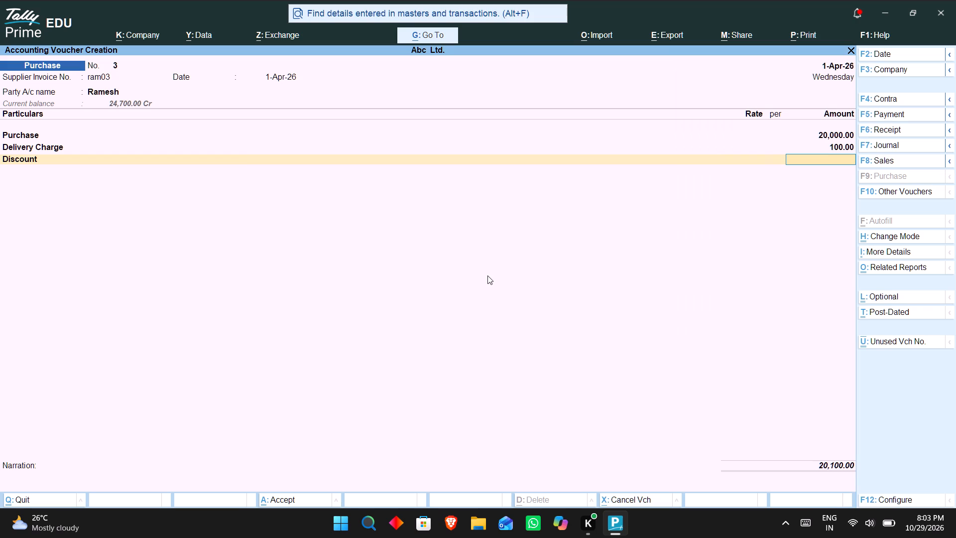
key("asterisk")
key("BackSpace")
key("minus")
type("400")
key("Return")
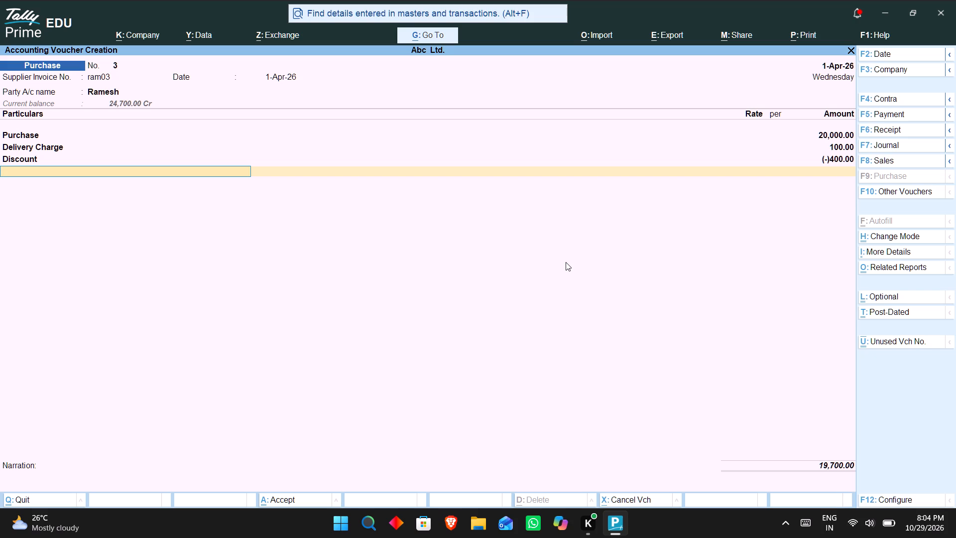
key("ctrl+a")
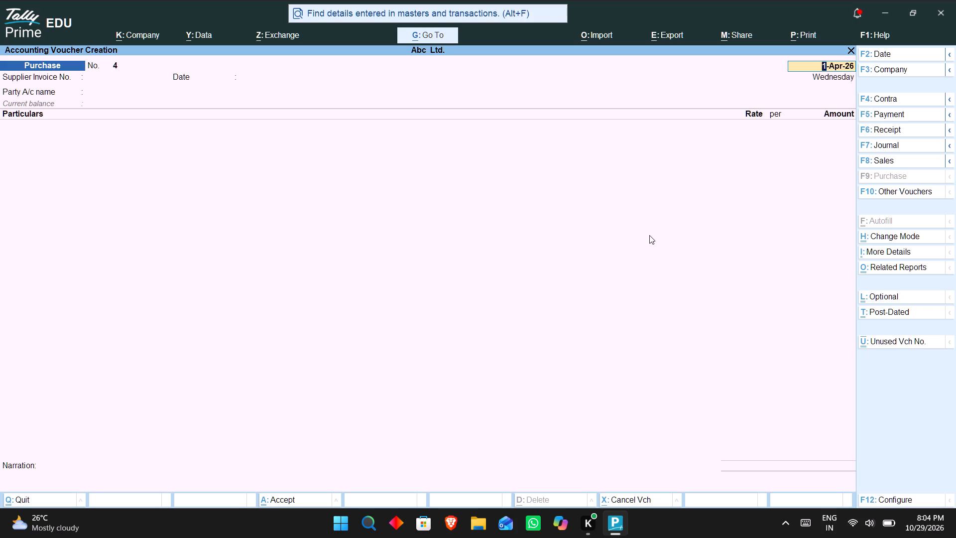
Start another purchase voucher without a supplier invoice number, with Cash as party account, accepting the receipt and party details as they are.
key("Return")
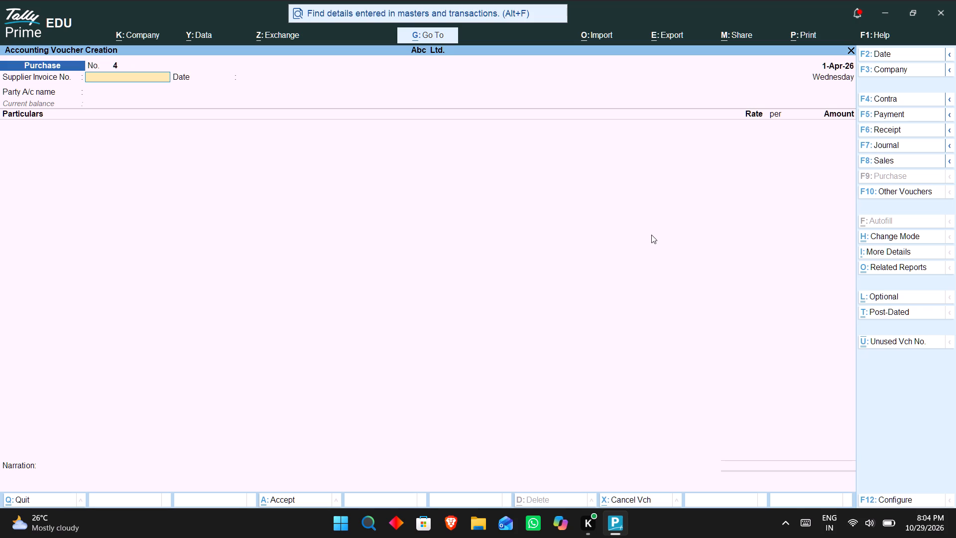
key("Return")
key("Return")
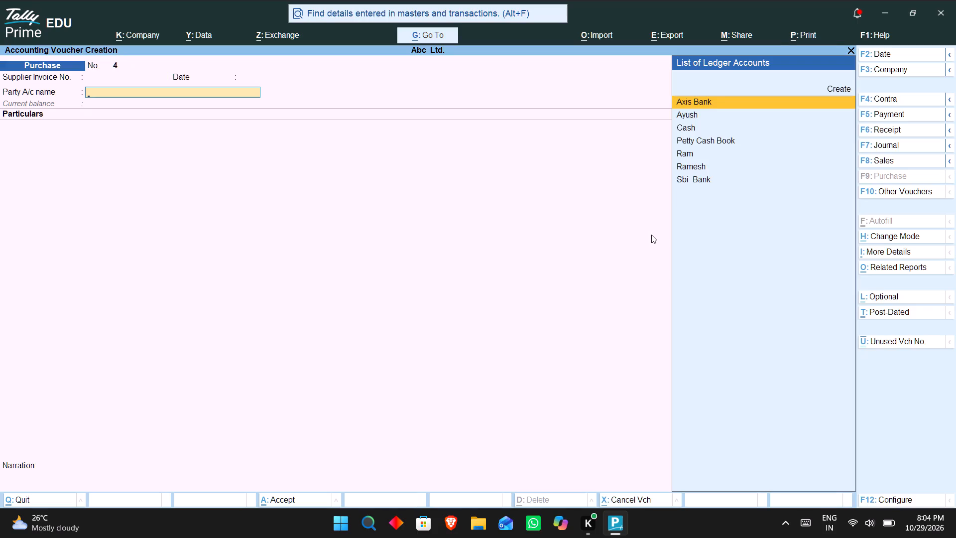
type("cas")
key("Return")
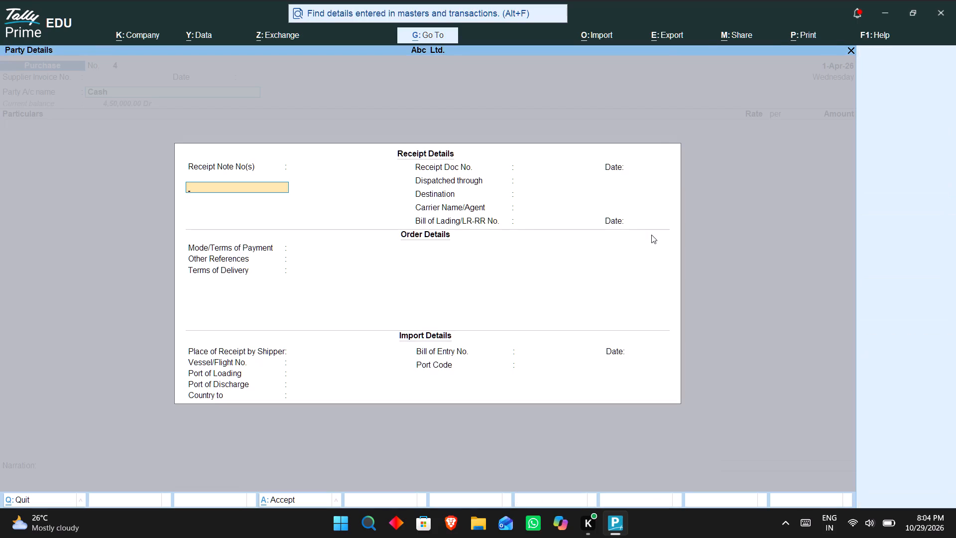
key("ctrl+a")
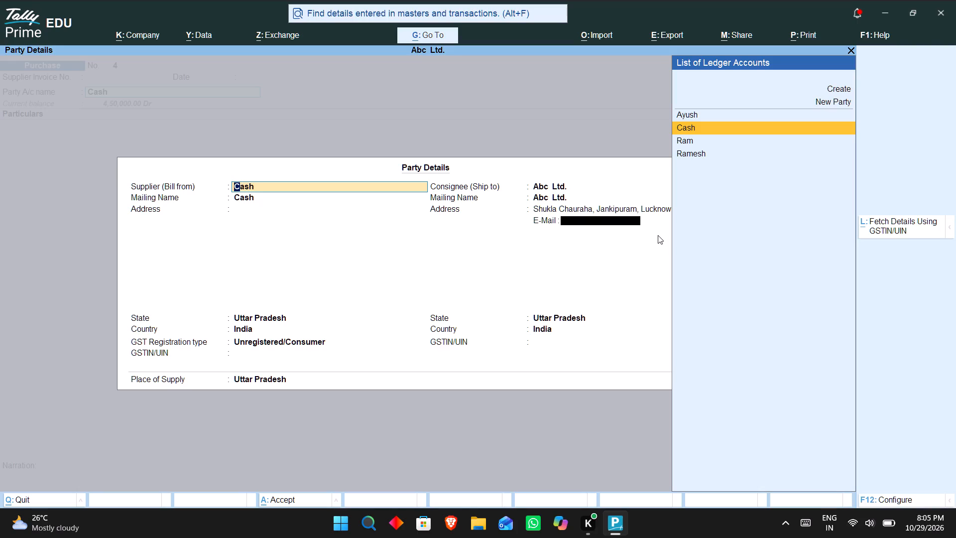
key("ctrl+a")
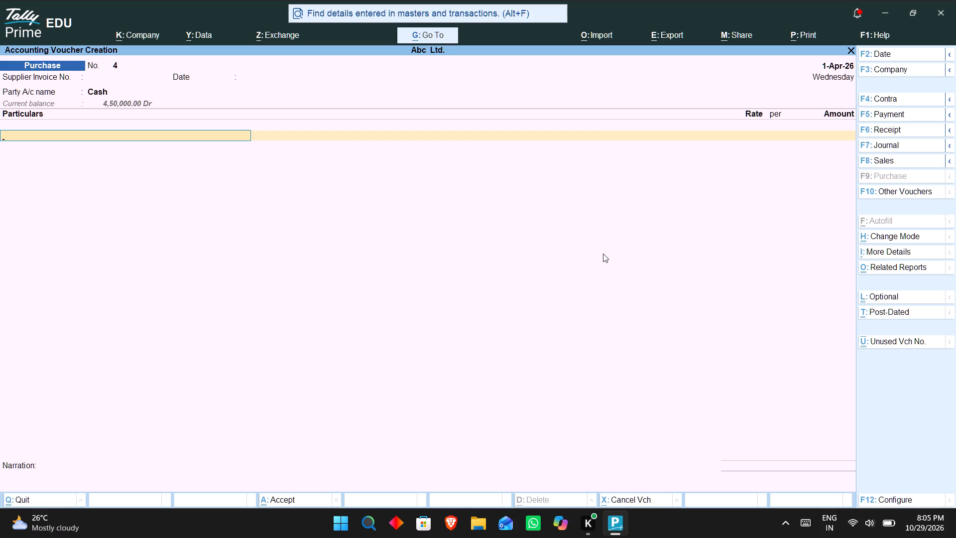
Start creating a new ledger from the particulars line and name it Advertisement Expenses, leaving the alias blank.
key("alt+c")
key("ctrl+a")
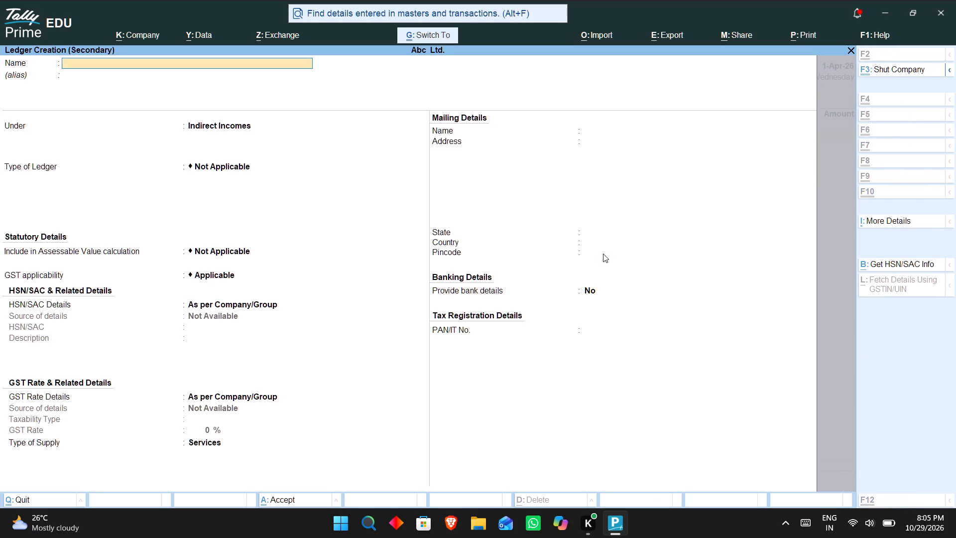
key("shift+a")
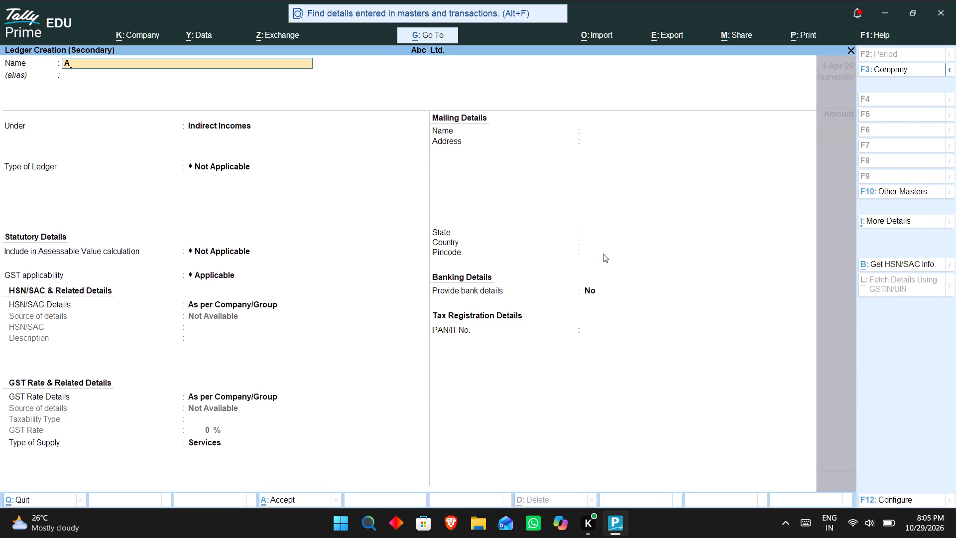
type("dvertisement")
key("space")
type("ex")
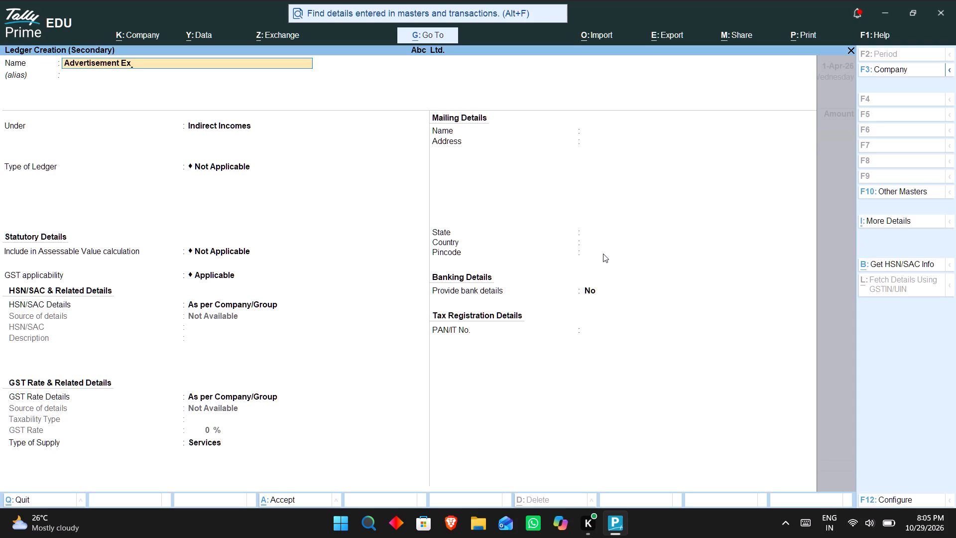
key("BackSpace")
key("BackSpace")
type("ex")
type("penses")
key("Return")
key("Return")
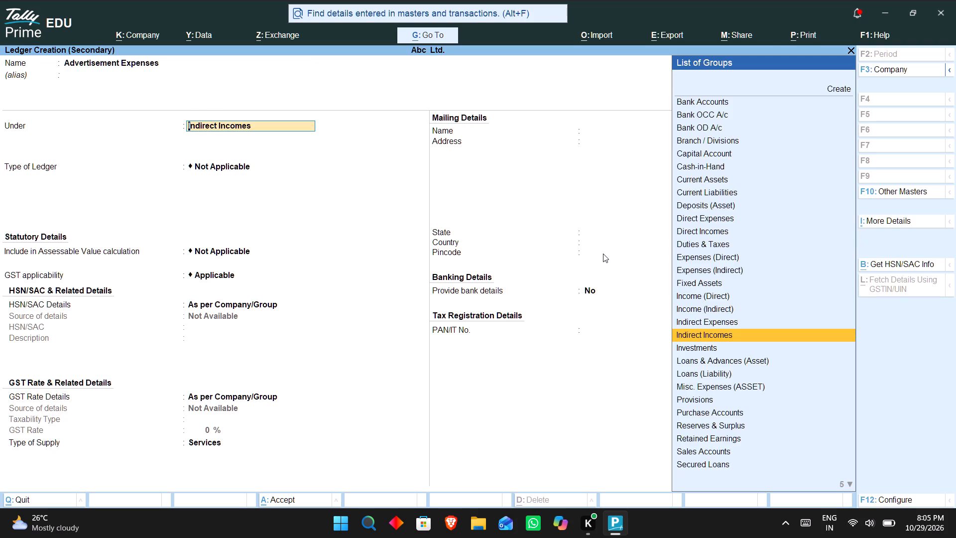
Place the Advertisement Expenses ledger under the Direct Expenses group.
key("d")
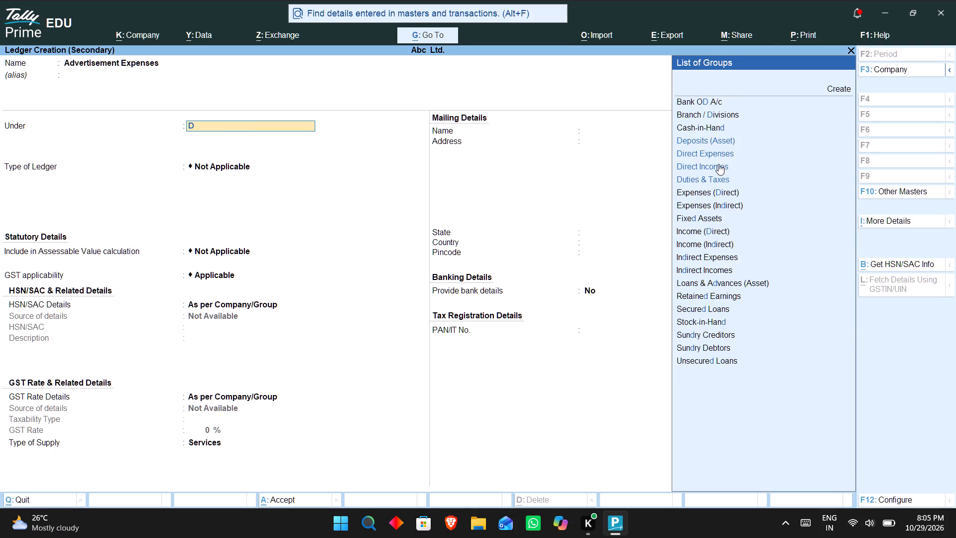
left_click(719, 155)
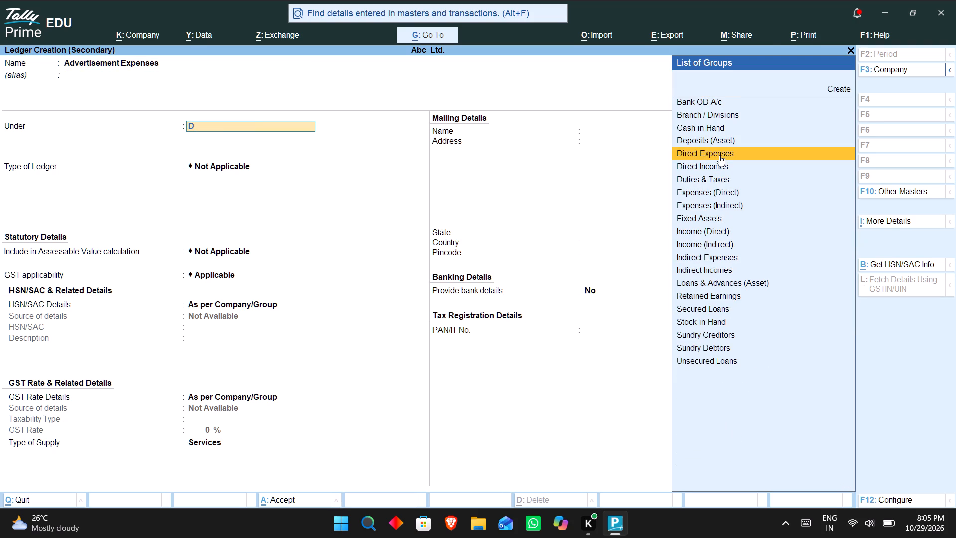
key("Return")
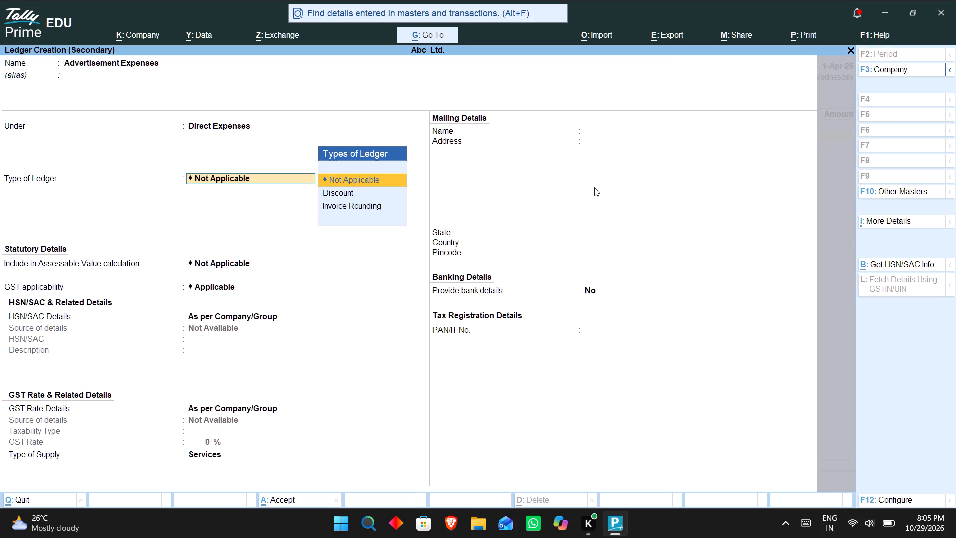
Set the Advertisement Expenses ledger's group to Indirect Expenses and save the ledger.
left_click(222, 124)
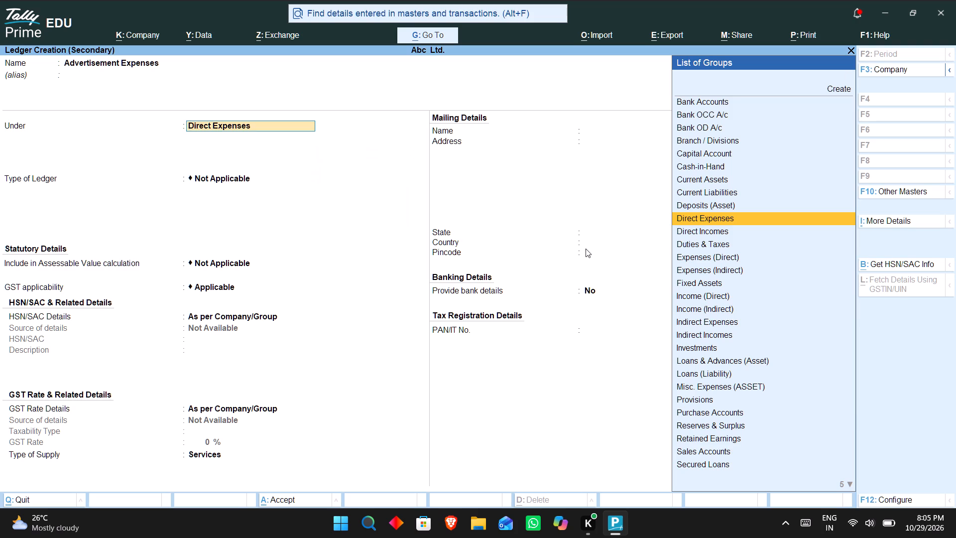
key("i")
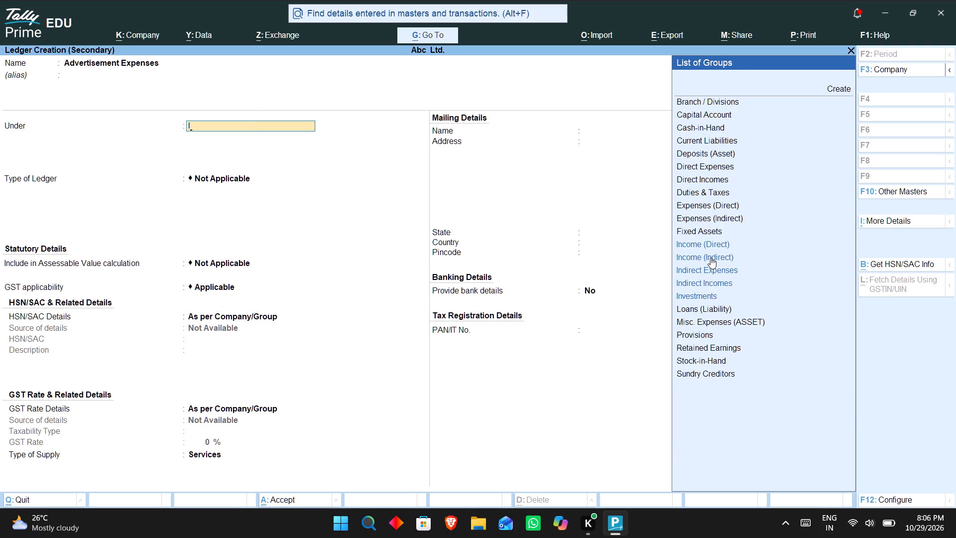
left_click(711, 270)
key("Return")
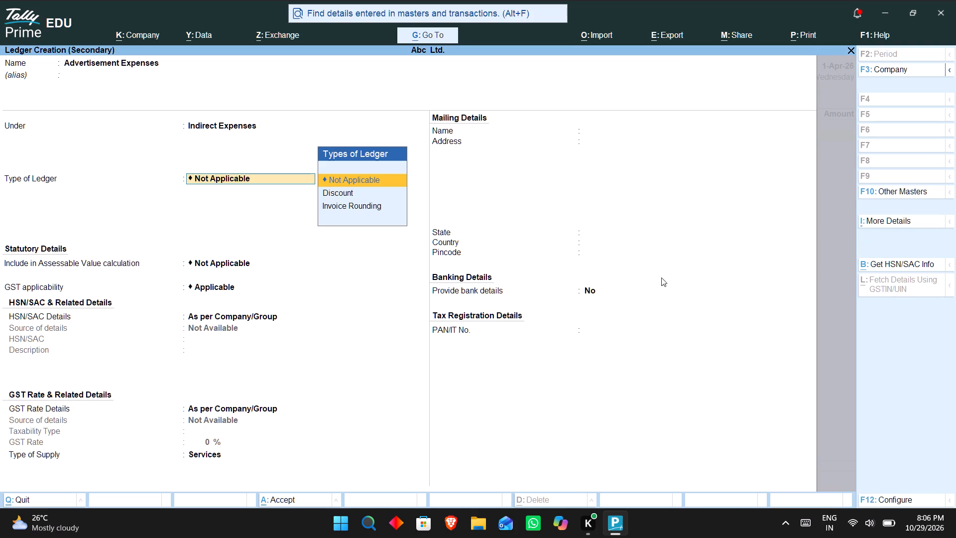
key("ctrl+a")
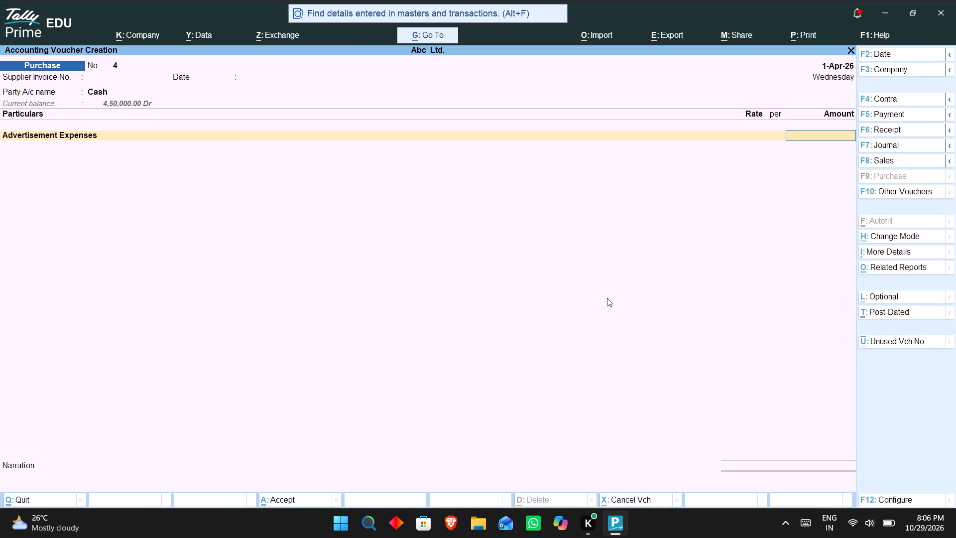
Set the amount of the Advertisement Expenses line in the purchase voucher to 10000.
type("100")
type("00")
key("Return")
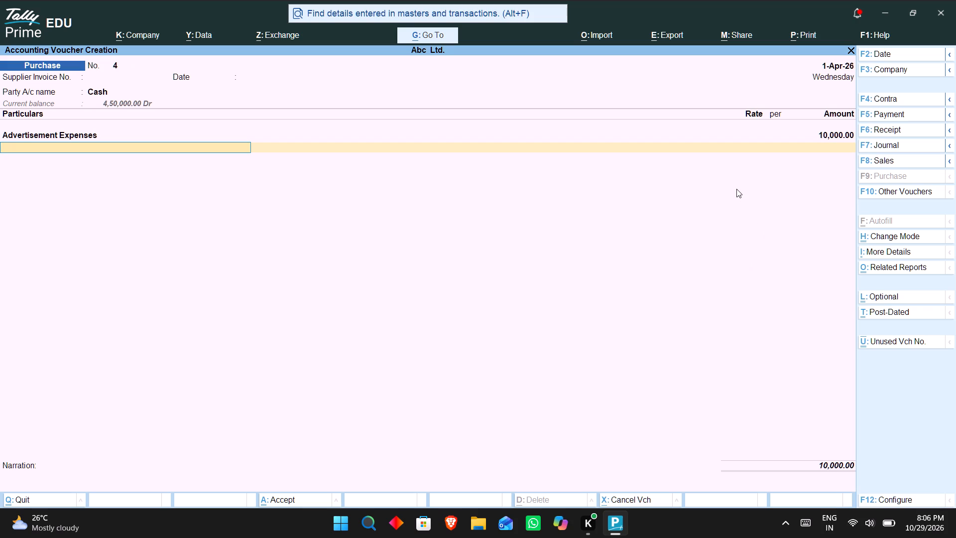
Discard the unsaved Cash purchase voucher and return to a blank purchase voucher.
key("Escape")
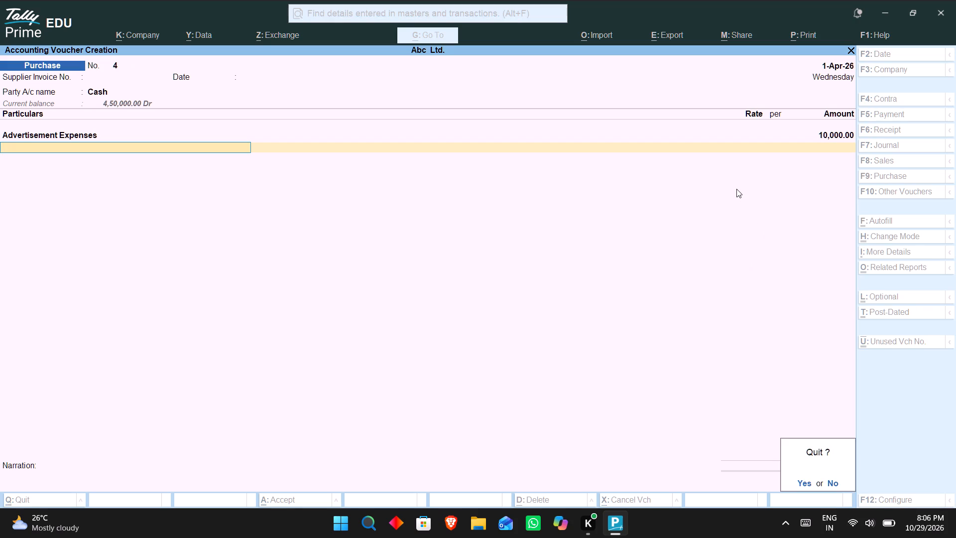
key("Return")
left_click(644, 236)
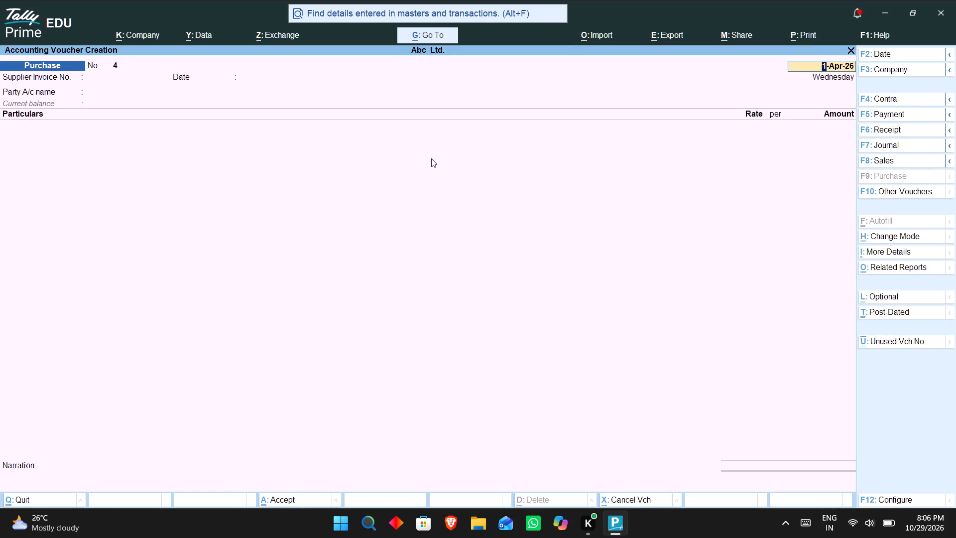
Change the purchase voucher's mode to Item Invoice.
key("alt+h")
key("ctrl+h")
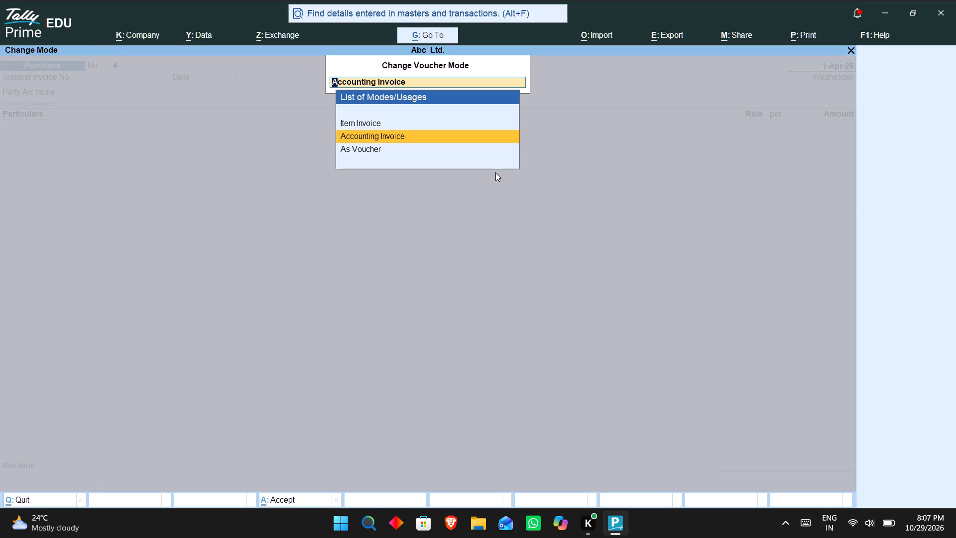
key("Up")
key("Return")
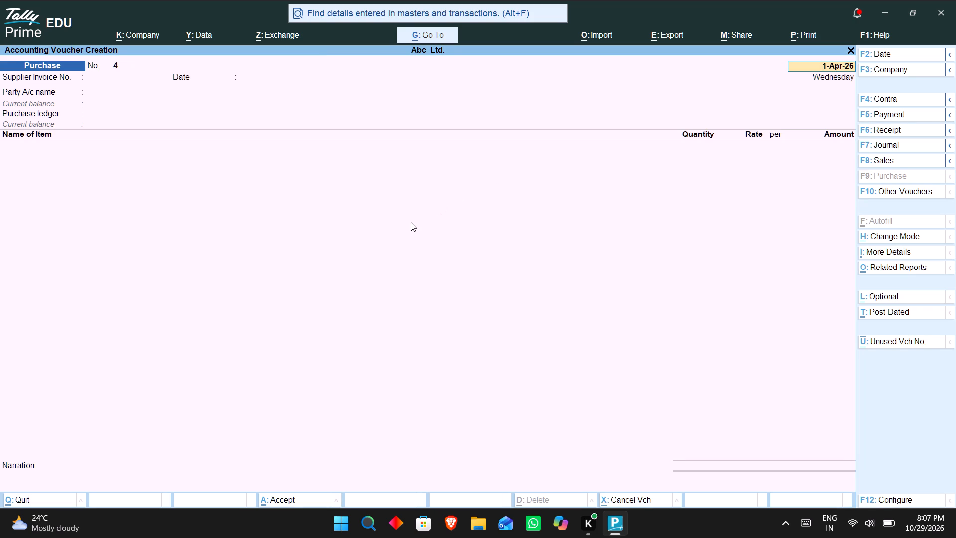
Accept the 1-Apr-26 voucher date, leave the supplier invoice number blank and choose Cash as the party account.
key("Return")
key("Return")
key("Return")
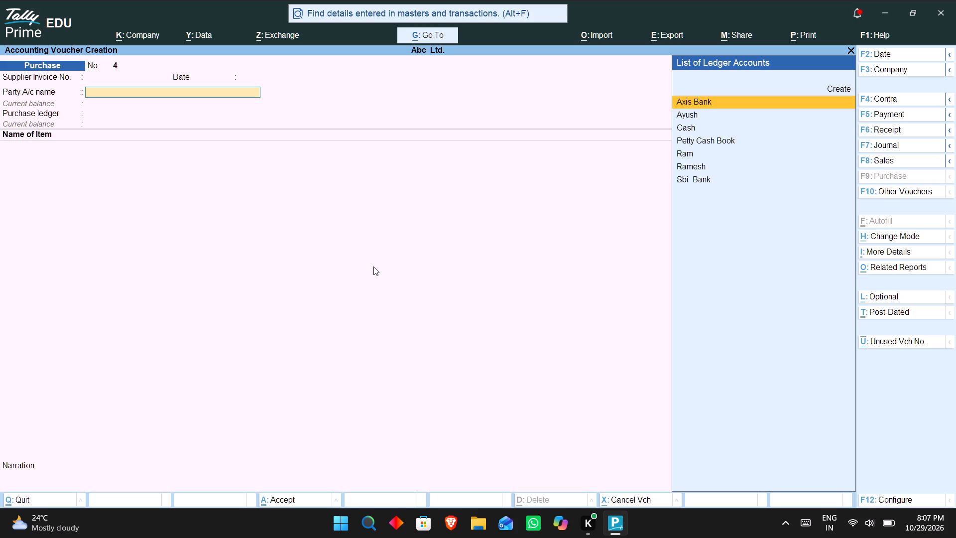
key("c")
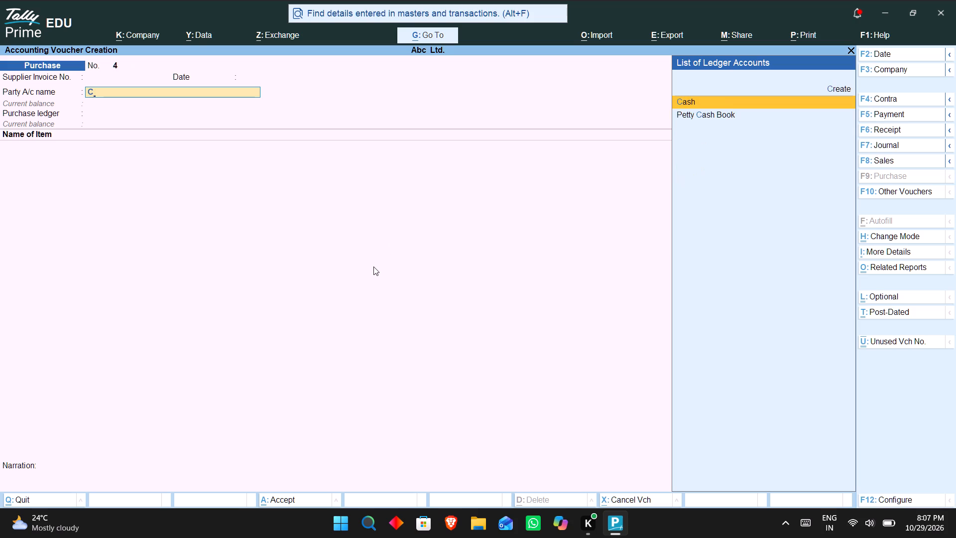
Confirm Cash as the party, accept the blank receipt and party details, and select Purchase as the purchase ledger.
key("Return")
key("ctrl+a")
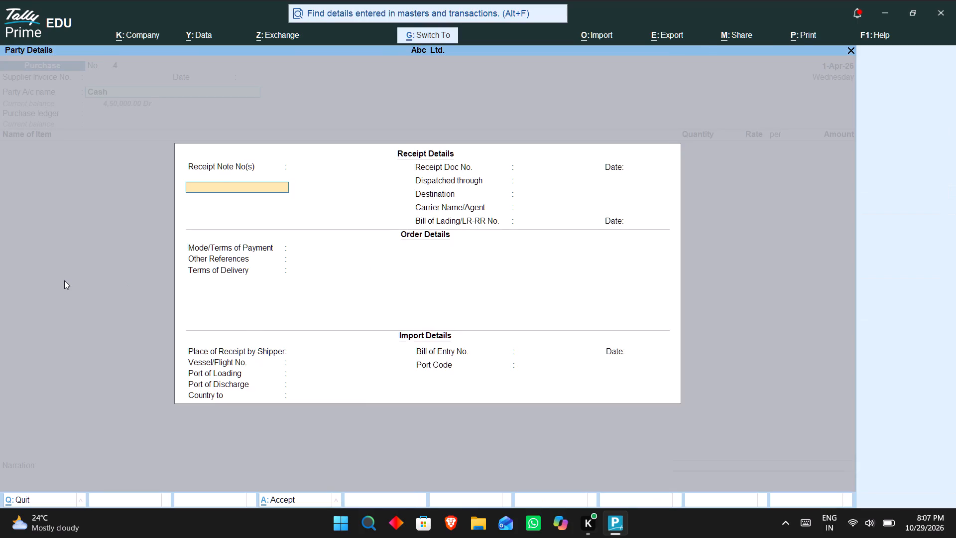
key("ctrl+a")
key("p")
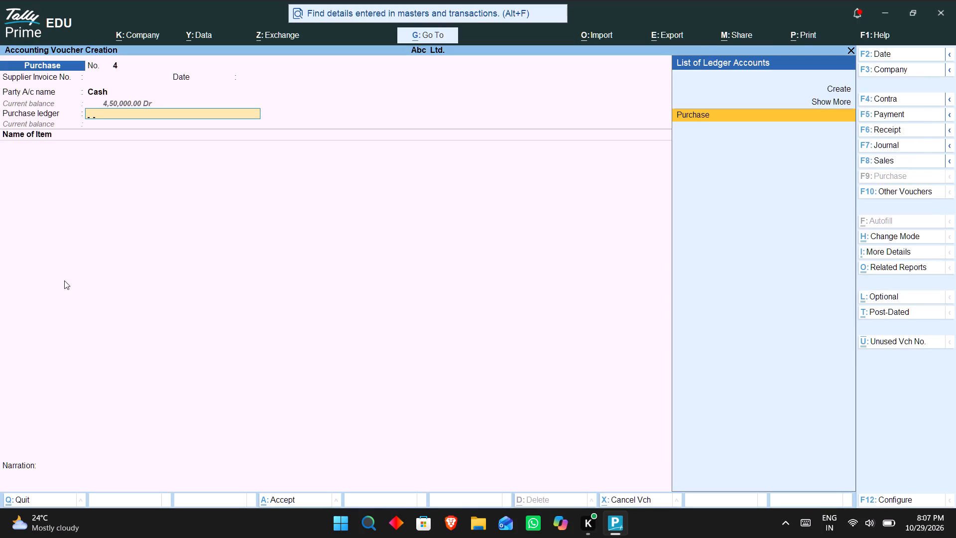
key("Return")
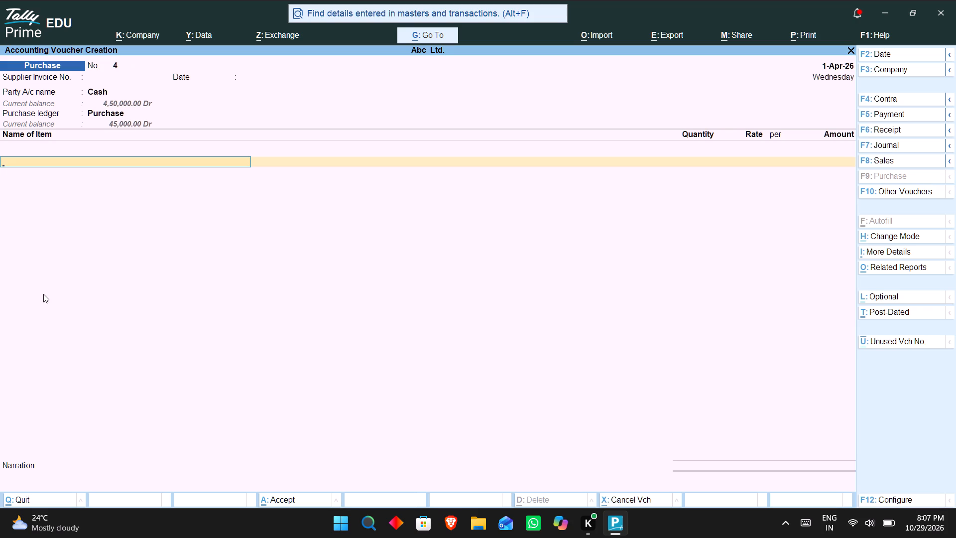
Create the stock item Wireless Mouse from the voucher's item line, under Primary with pcs as its unit, and save it.
key("Return")
key("BackSpace")
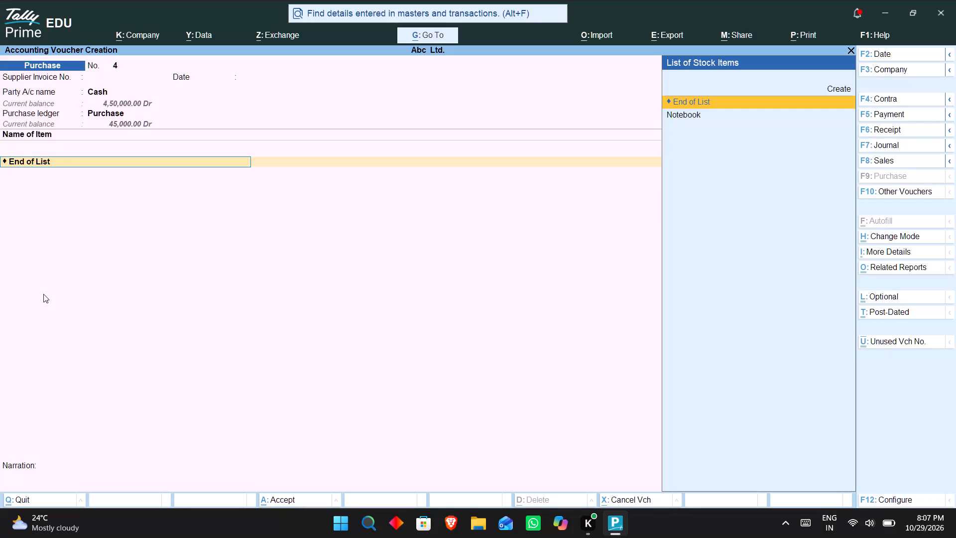
key("alt+c")
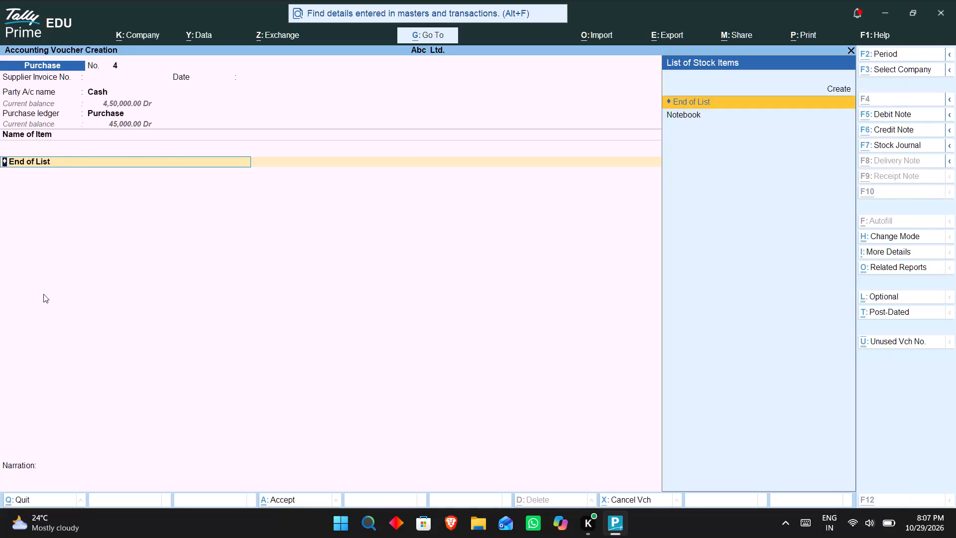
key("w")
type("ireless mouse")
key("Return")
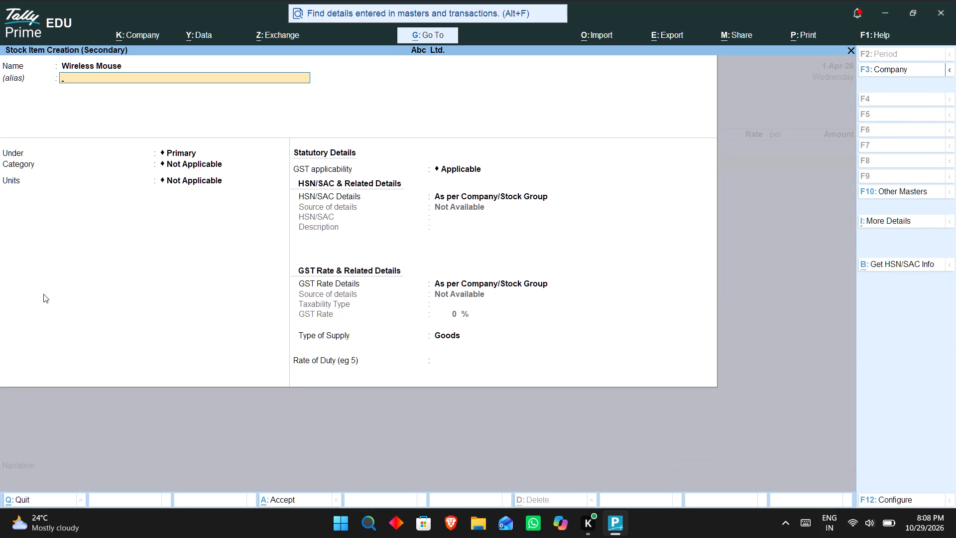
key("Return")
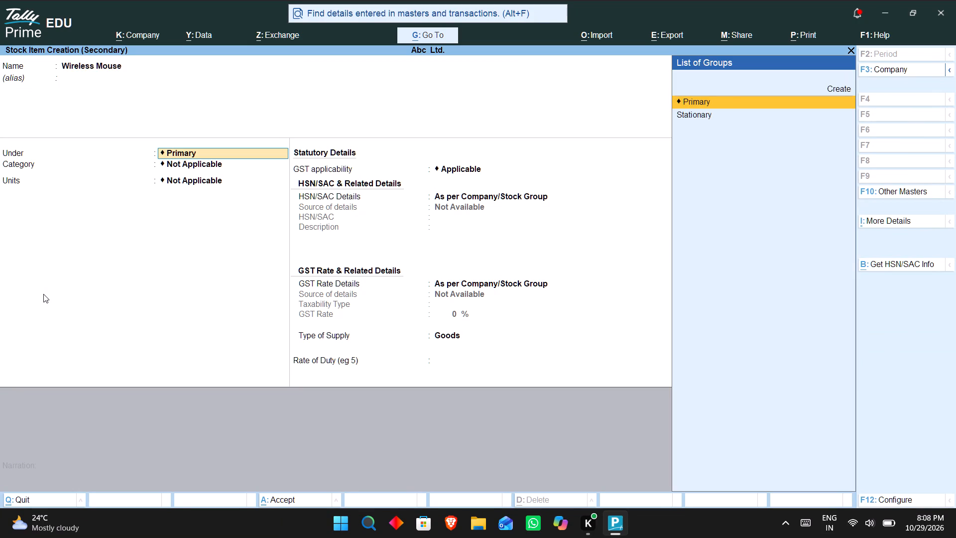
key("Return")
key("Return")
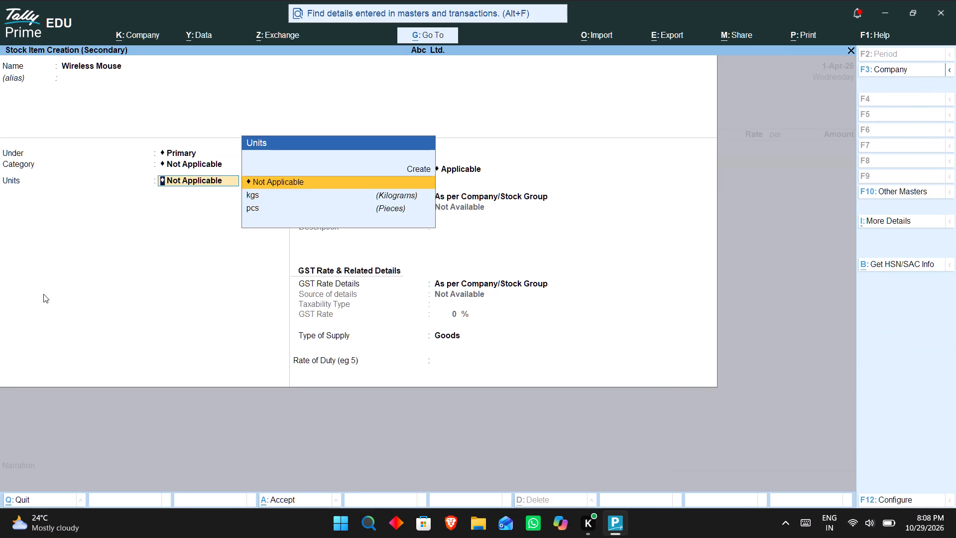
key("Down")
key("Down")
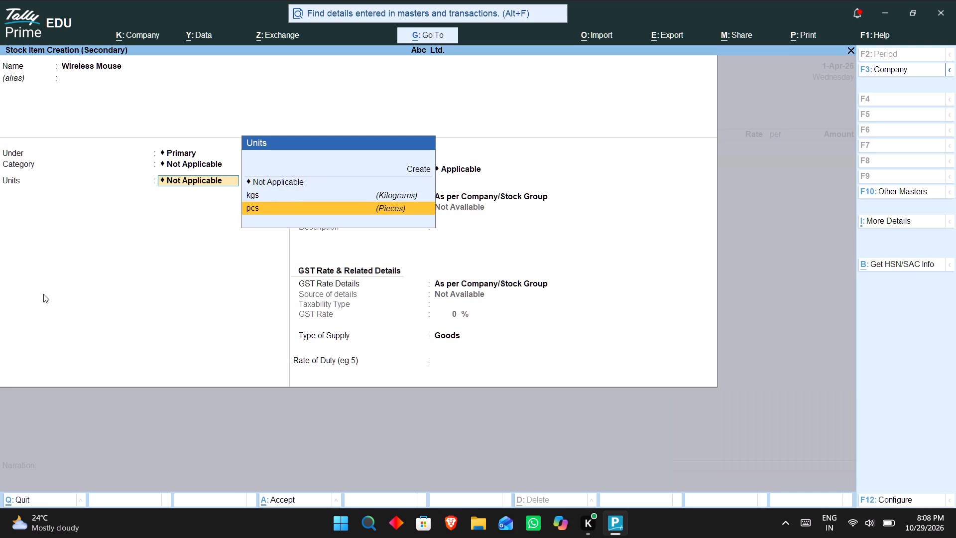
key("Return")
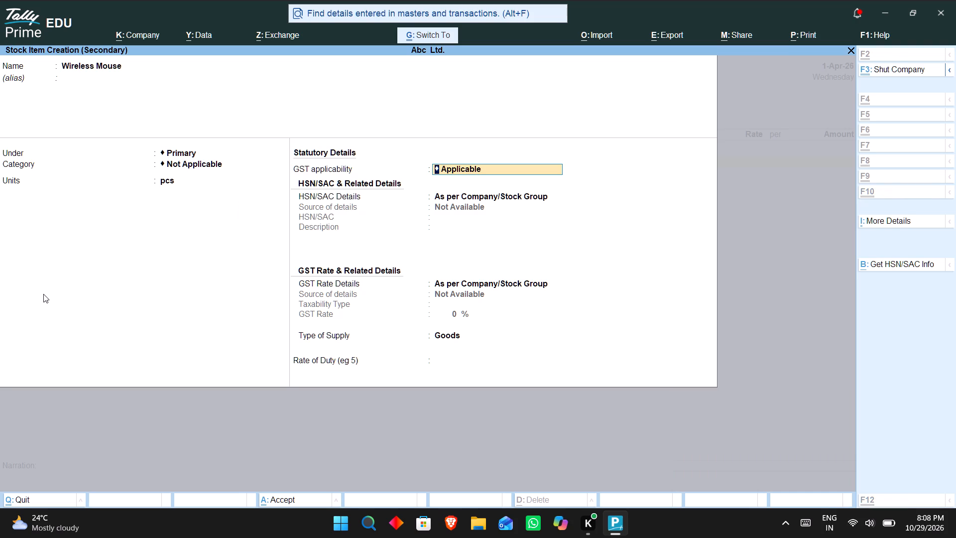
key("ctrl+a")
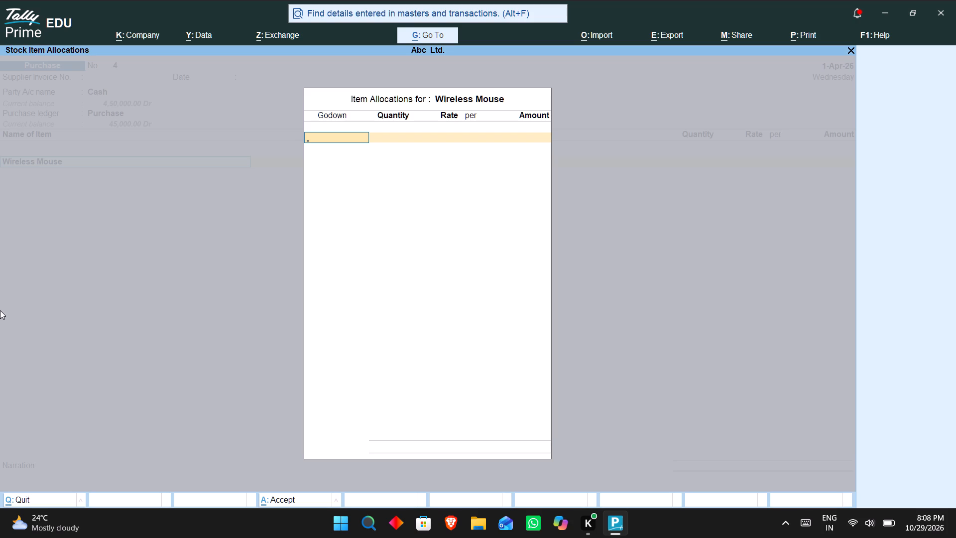
Allocate 10 pcs of Wireless Mouse to Godown B at a rate of 300 per pcs.
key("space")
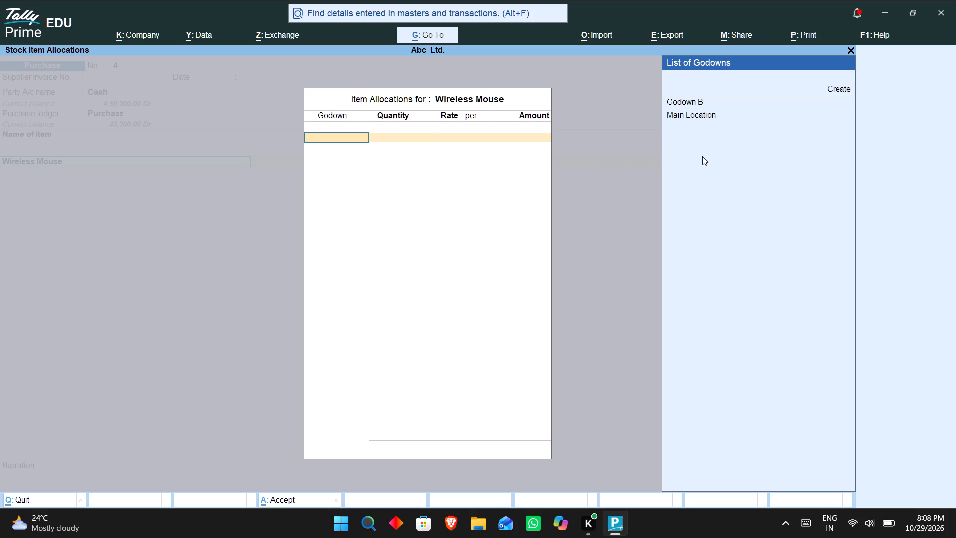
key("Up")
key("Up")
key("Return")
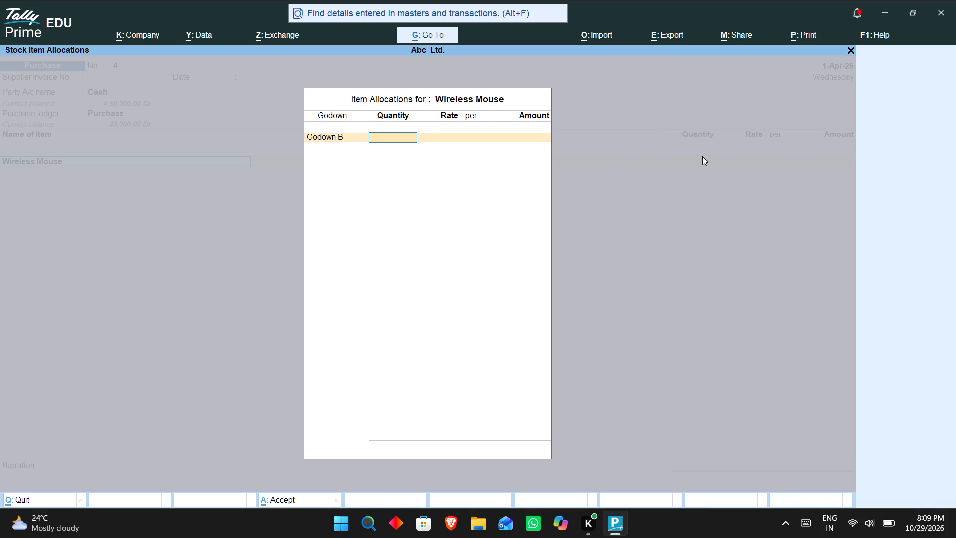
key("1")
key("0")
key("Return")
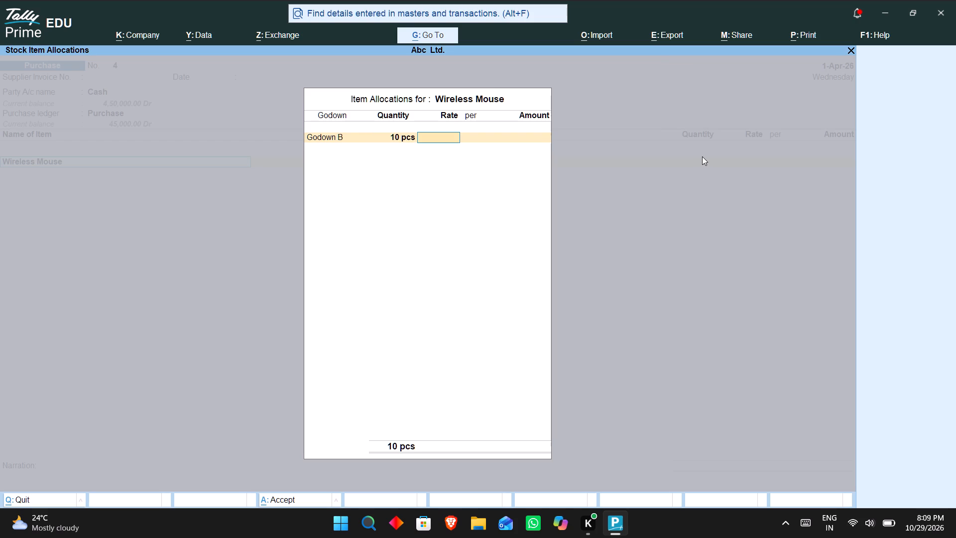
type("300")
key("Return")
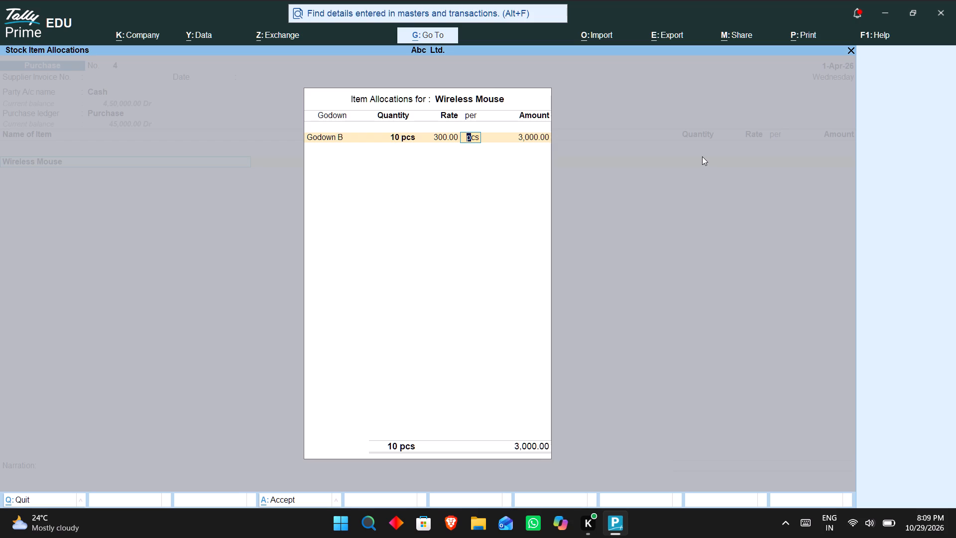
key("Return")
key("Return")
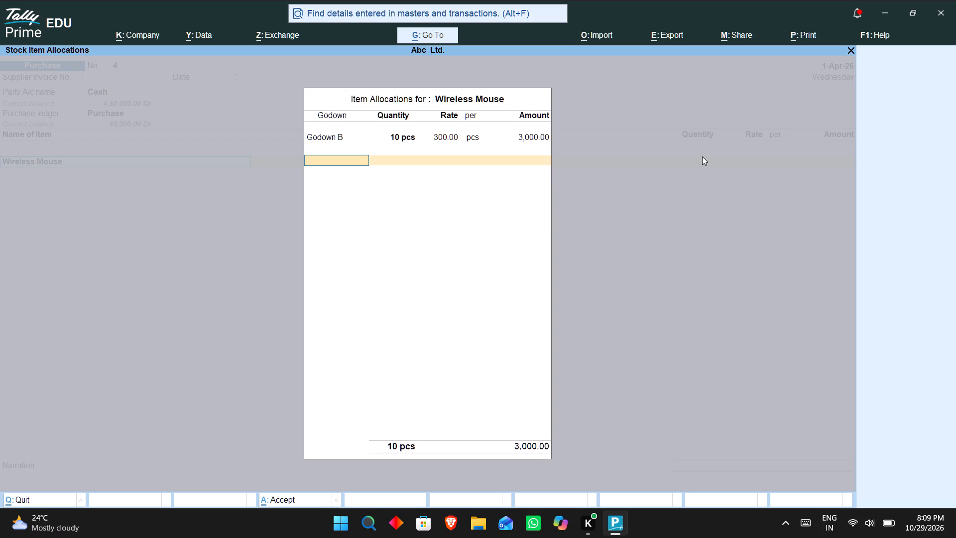
Allocate another 10 pcs of Wireless Mouse to Main Location at 300 per pcs, then accept the allocations and the item line amount.
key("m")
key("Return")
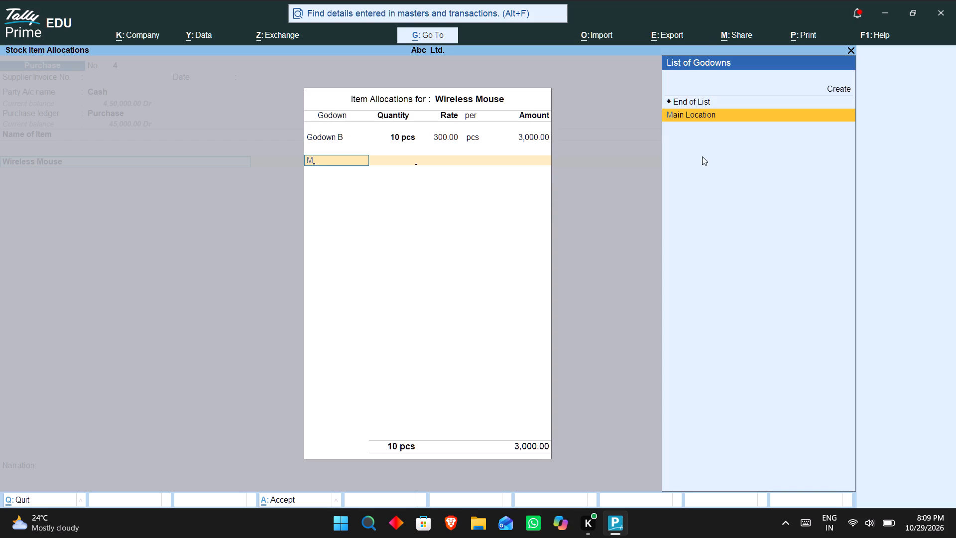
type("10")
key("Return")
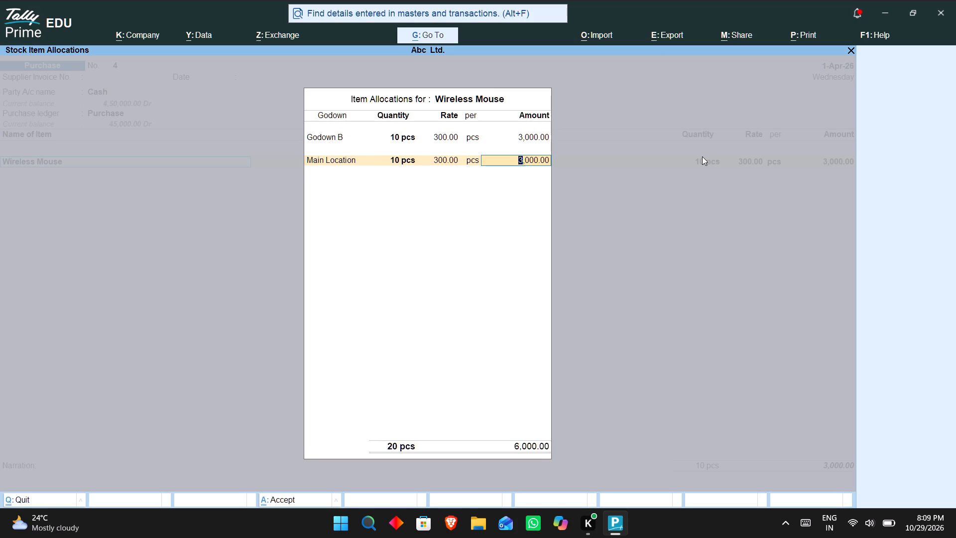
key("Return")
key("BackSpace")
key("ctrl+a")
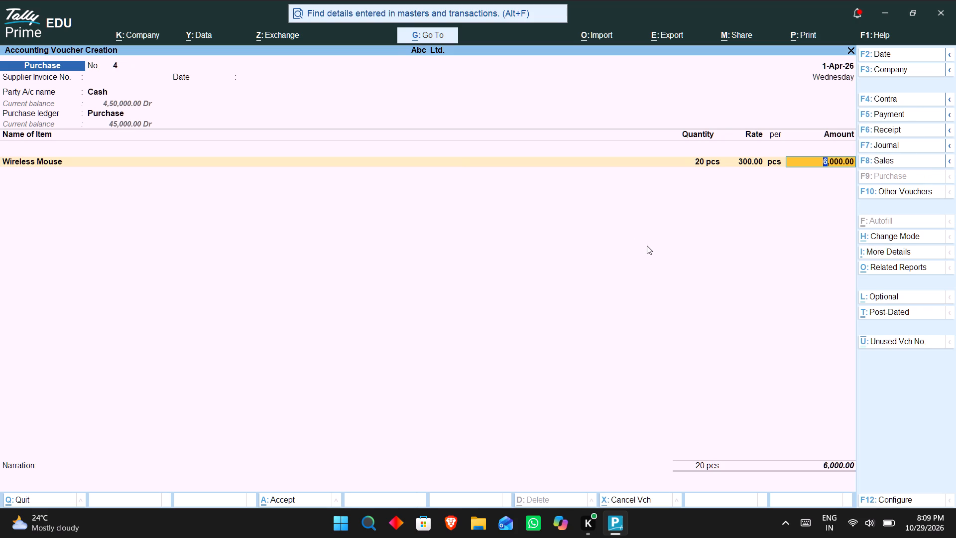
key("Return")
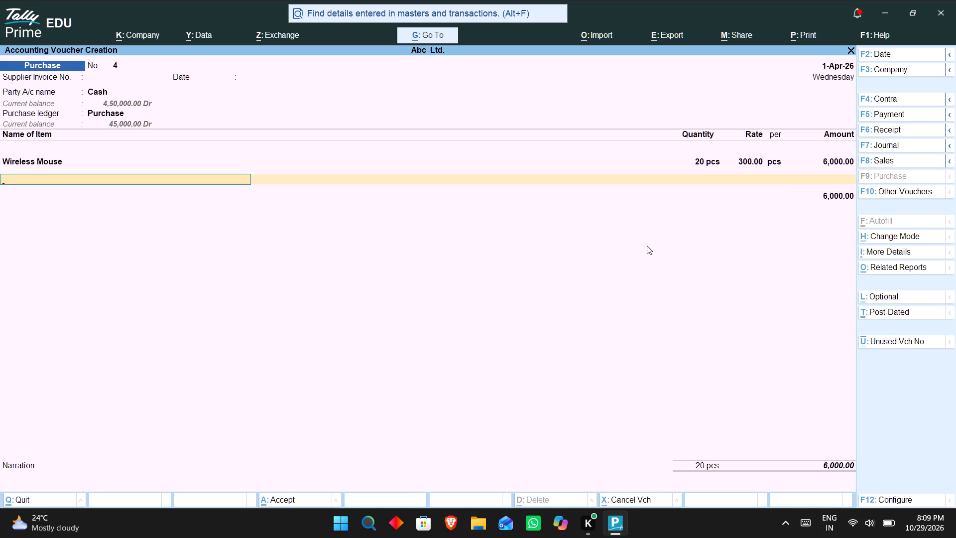
End the stock item list after Wireless Mouse and open the additional ledger line below it for selection.
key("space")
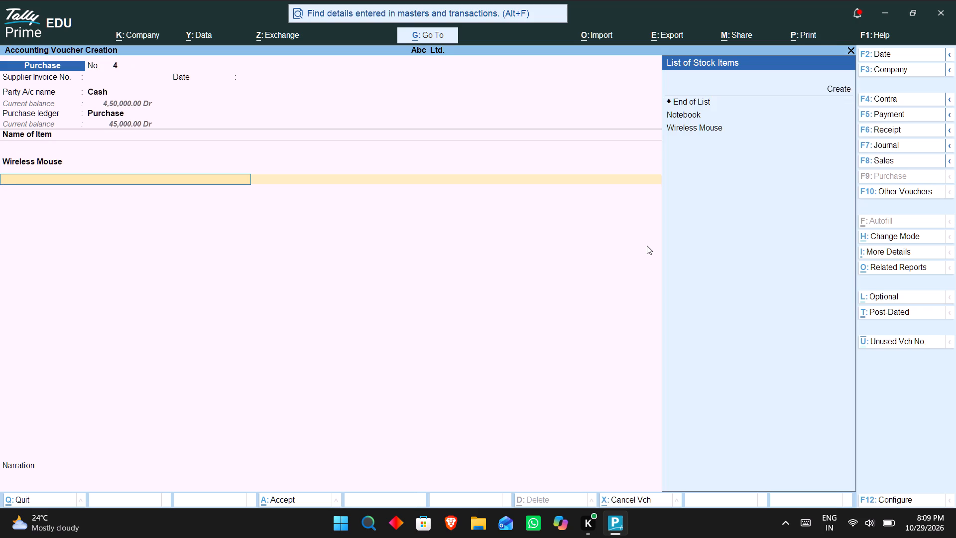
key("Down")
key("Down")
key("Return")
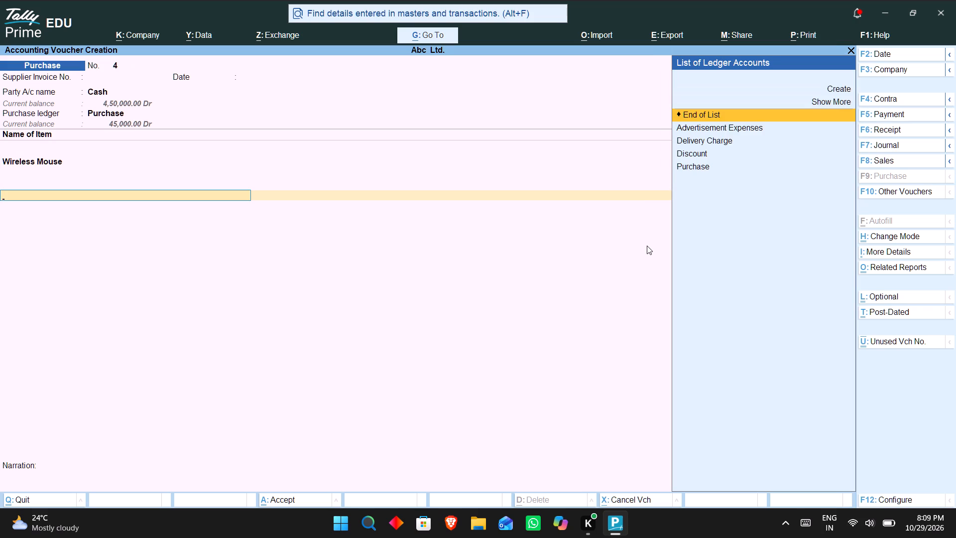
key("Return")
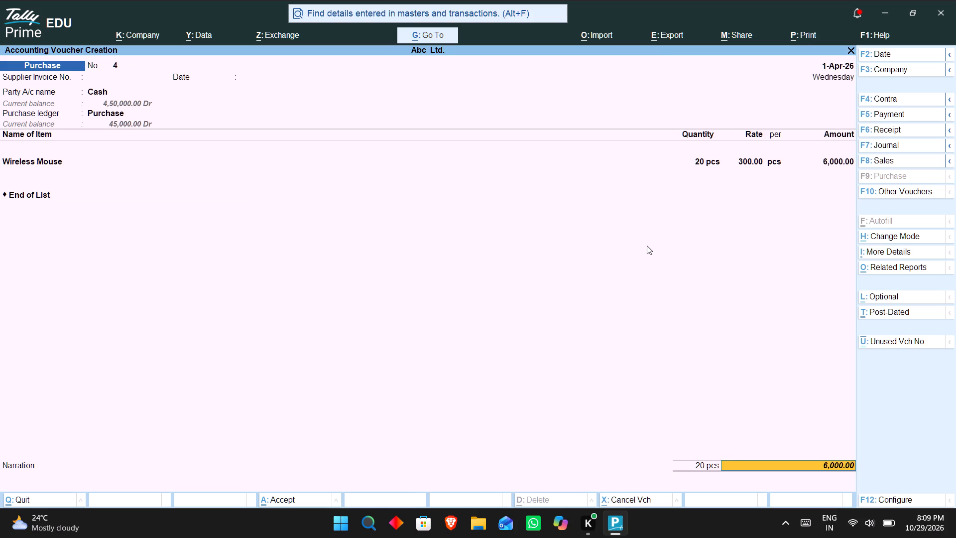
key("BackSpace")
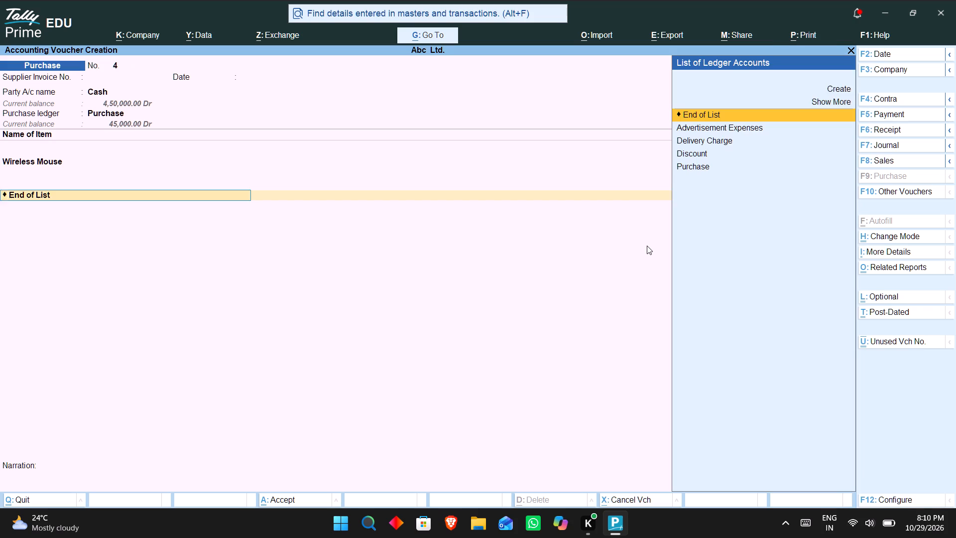
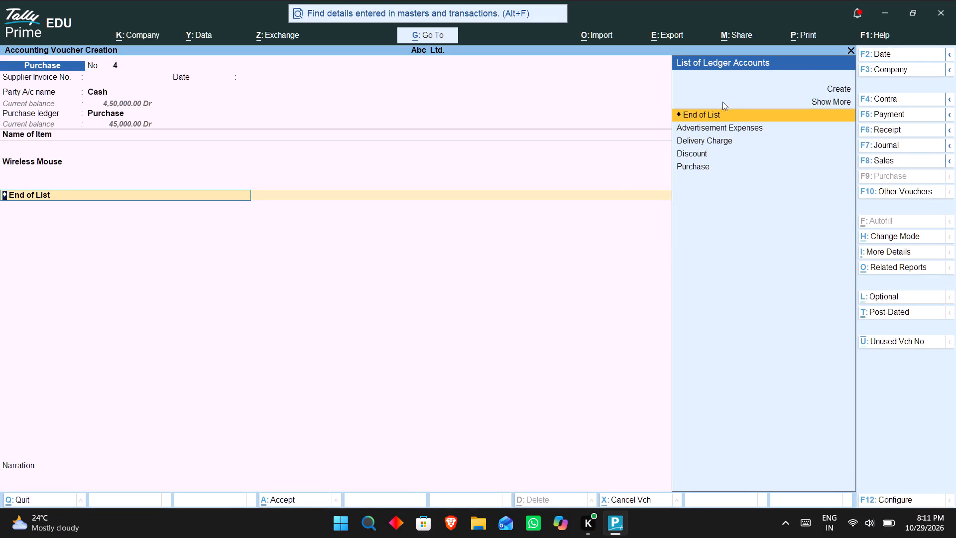
Discard the unsaved Cash purchase voucher for Wireless Mouse and return to the Gateway of Tally.
left_click(849, 54)
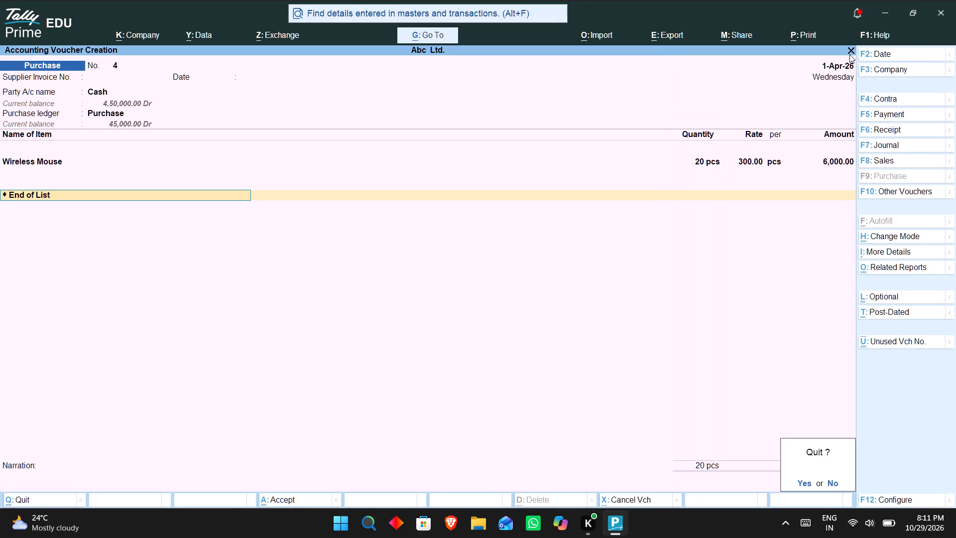
key("Return")
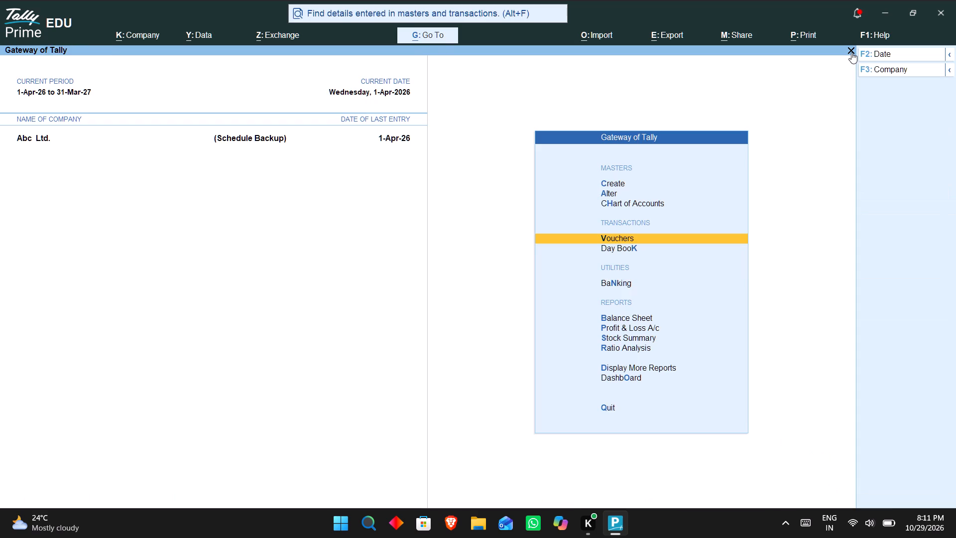
Open voucher entry from the Gateway of Tally and start a new Sales voucher.
left_click(625, 239)
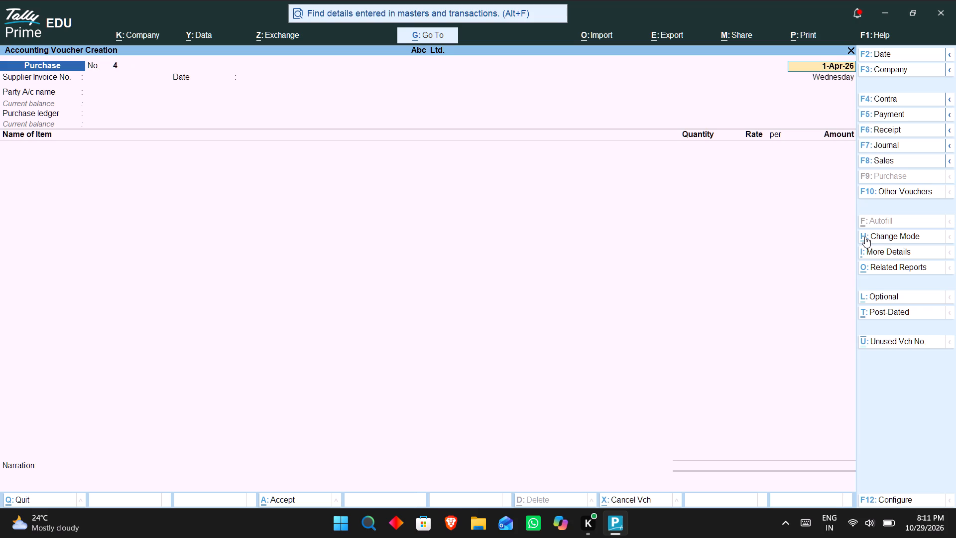
left_click(895, 161)
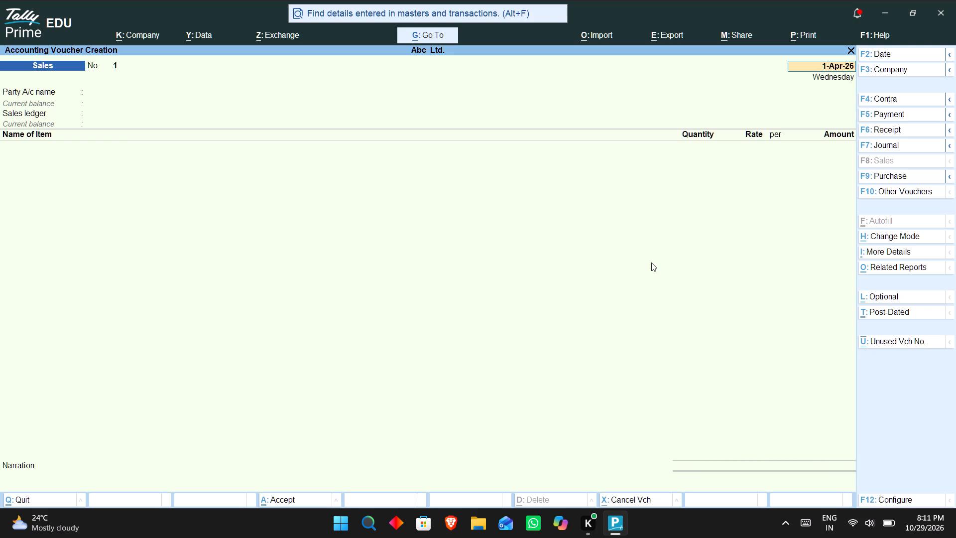
Turn off the computer's Wi-Fi connection and return to the Sales voucher.
left_click(868, 520)
left_click(759, 284)
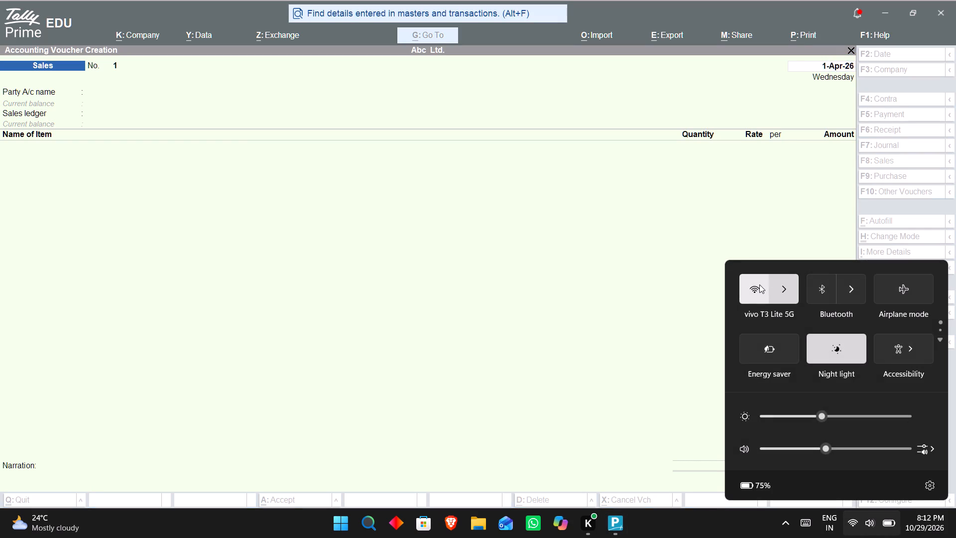
left_click(698, 526)
left_click(690, 420)
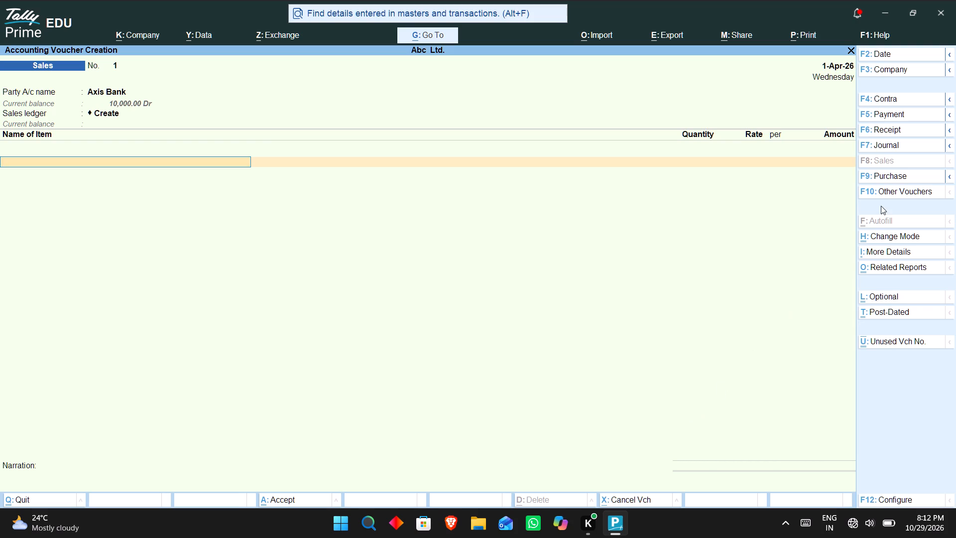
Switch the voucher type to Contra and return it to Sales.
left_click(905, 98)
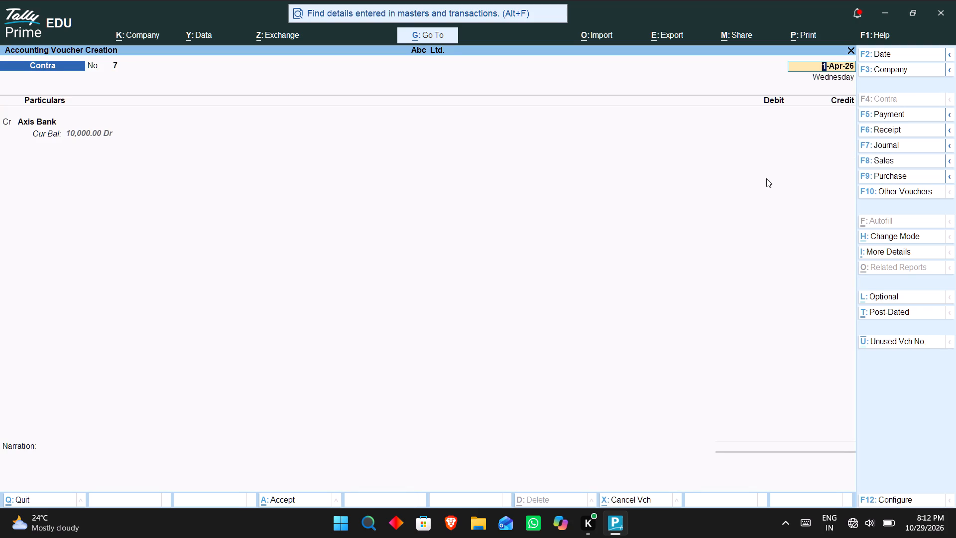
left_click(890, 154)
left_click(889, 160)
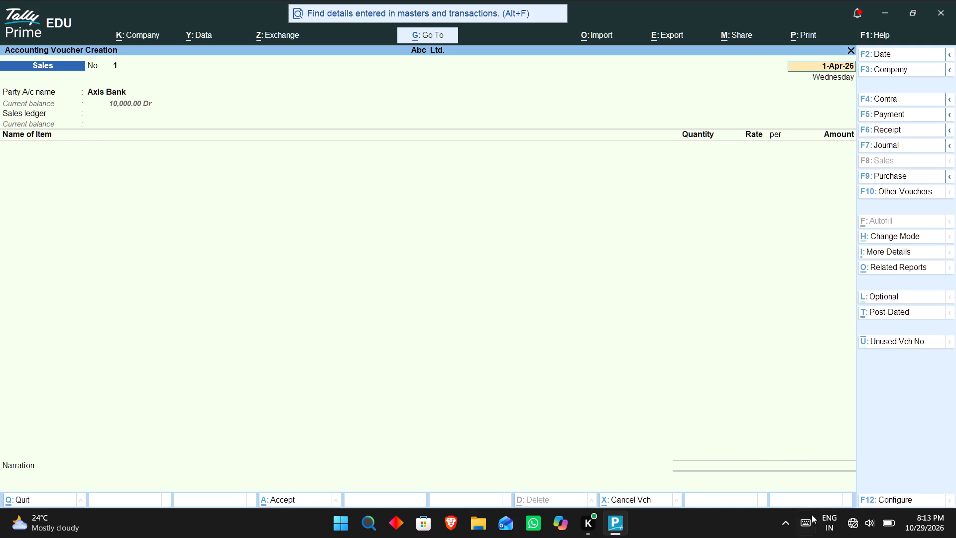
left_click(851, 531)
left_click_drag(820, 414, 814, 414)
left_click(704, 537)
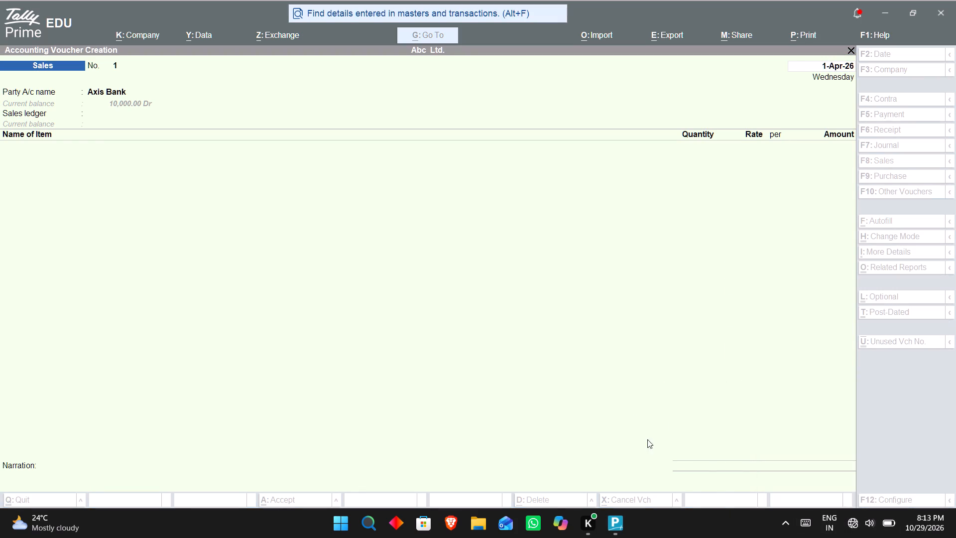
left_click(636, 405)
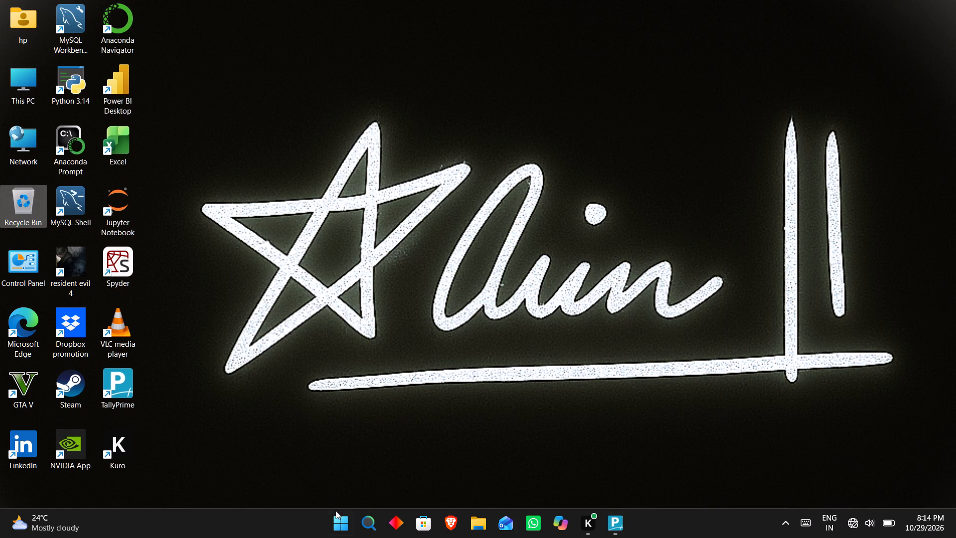
Switch to the Windows Start screen and open the computer's power options.
left_click(342, 521)
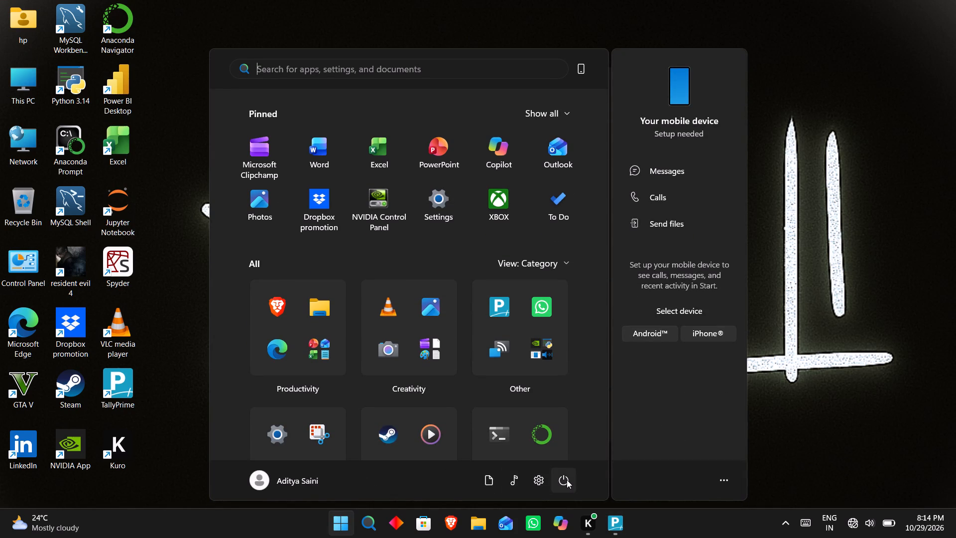
left_click(567, 480)
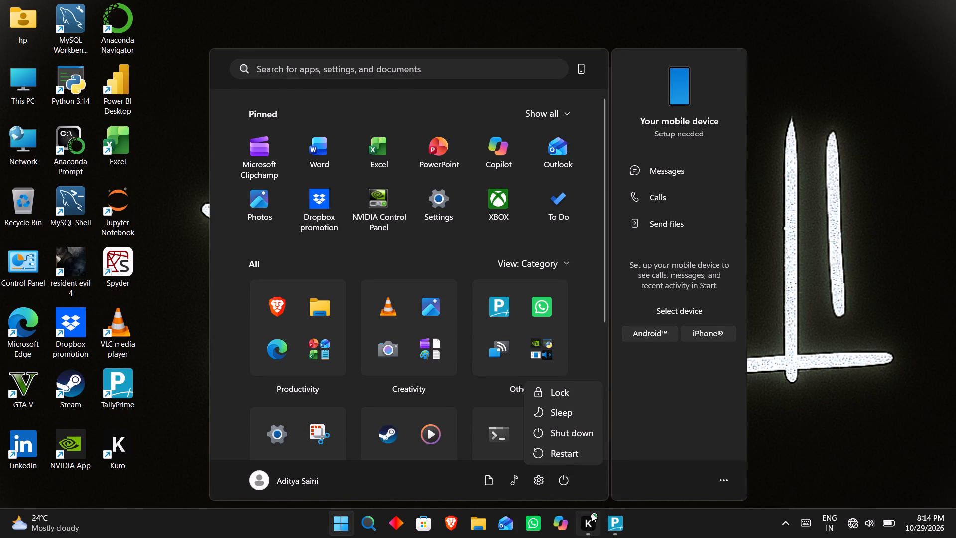
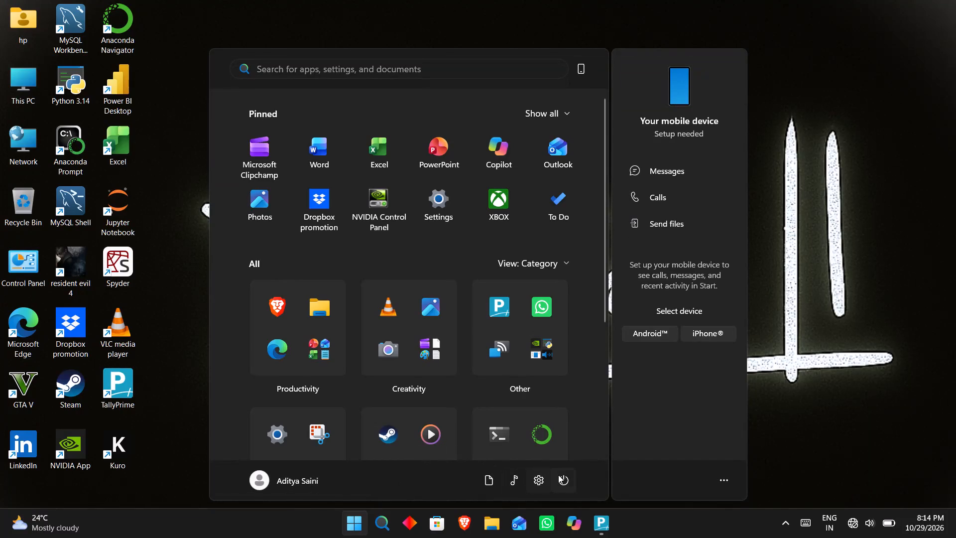
Put the computer to sleep using the Windows power options.
left_click(560, 475)
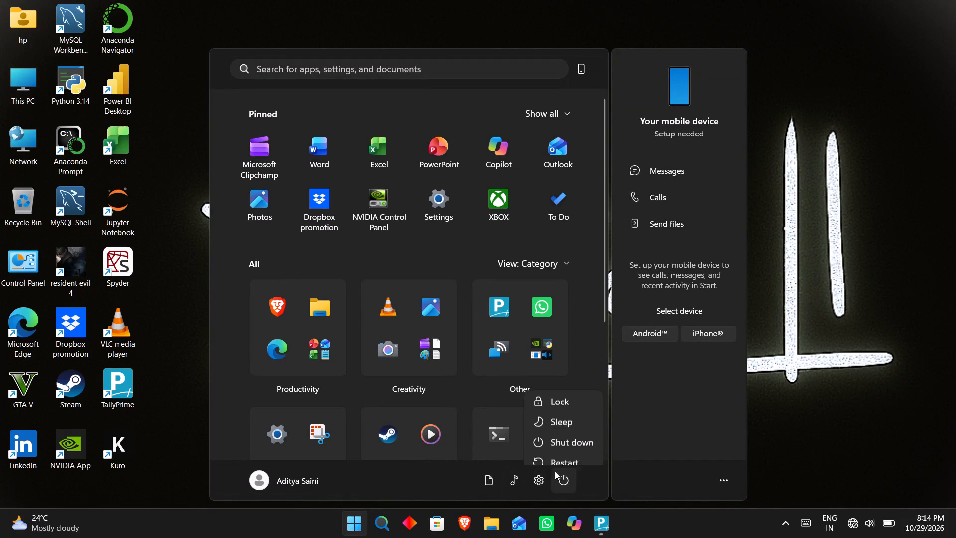
left_click(571, 407)
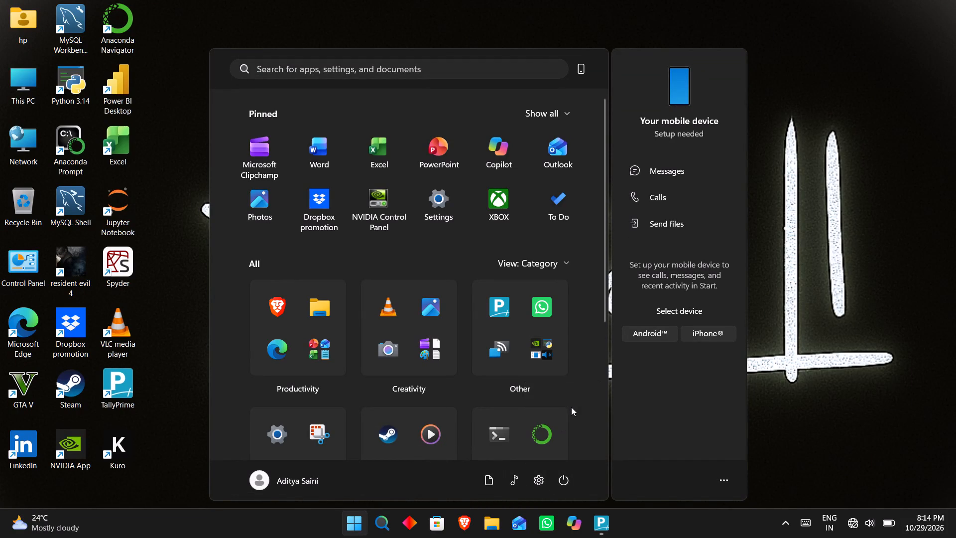
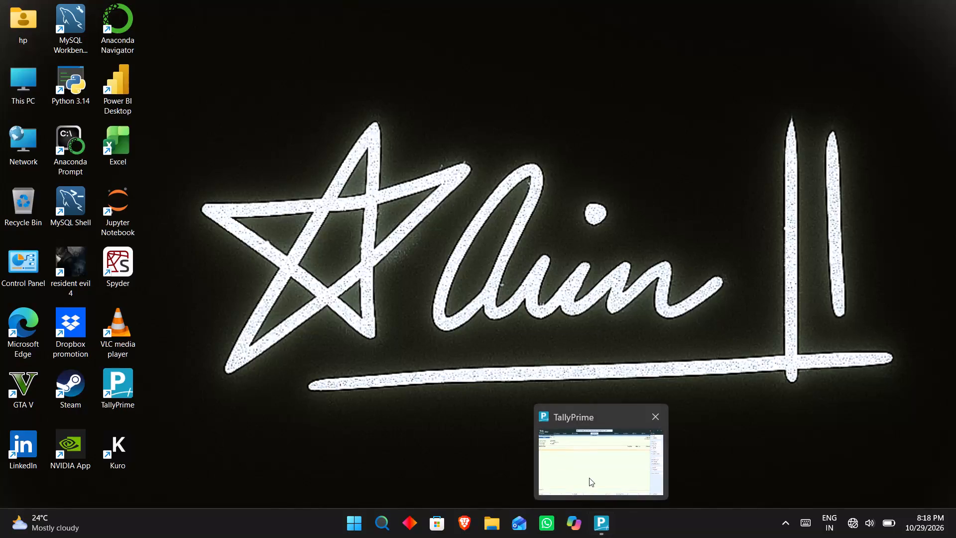
Switch back to TallyPrime and quit it, abandoning the unsaved Abc Ltd. Sales voucher.
left_click(589, 478)
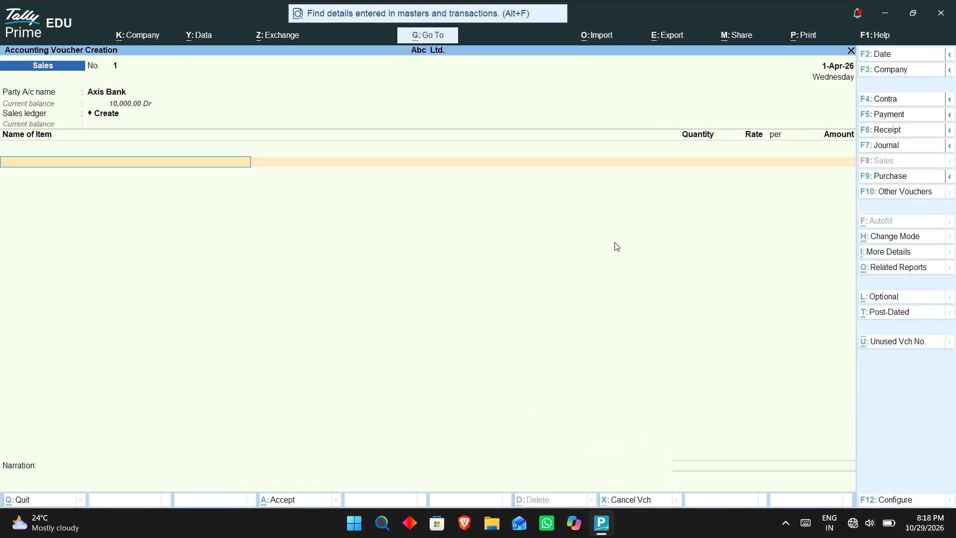
left_click(936, 16)
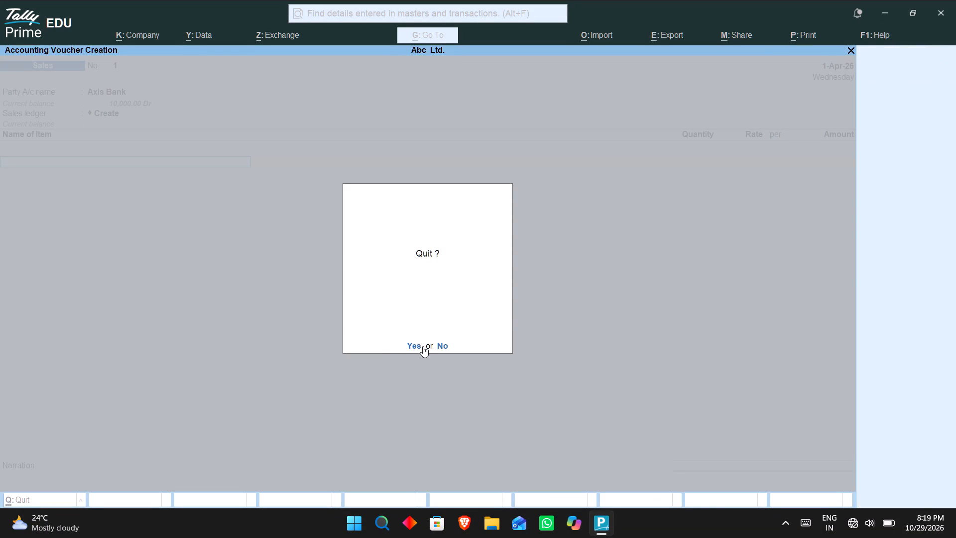
left_click(410, 348)
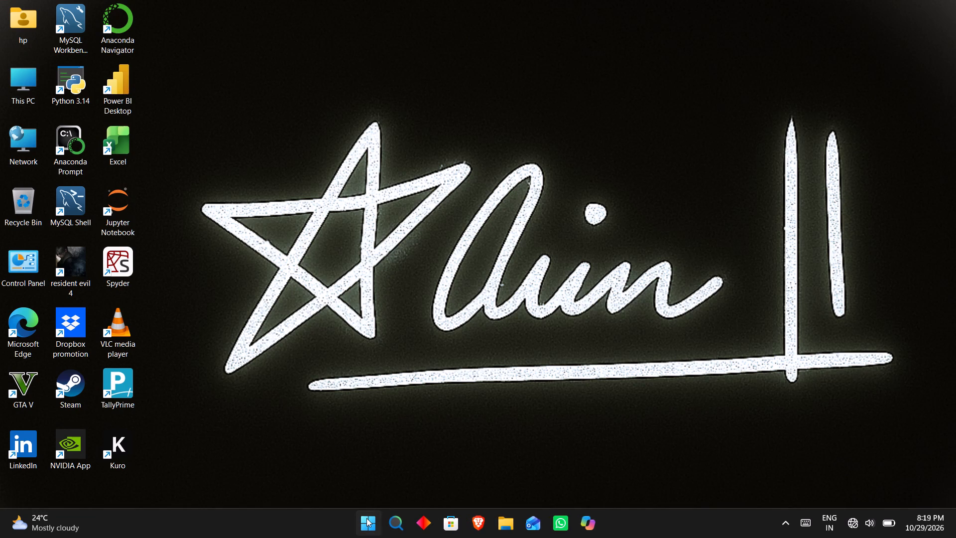
Bring up the Windows power options.
left_click(366, 518)
left_click(571, 476)
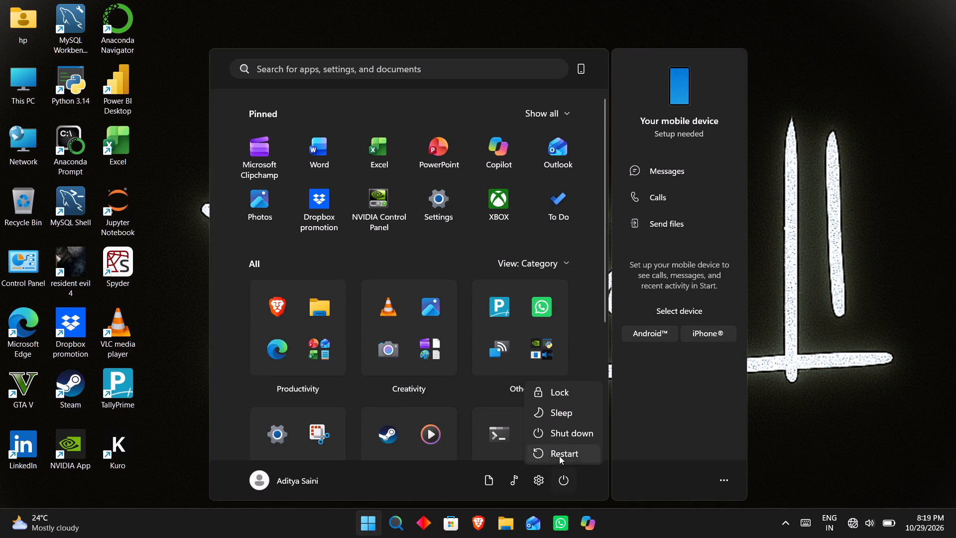